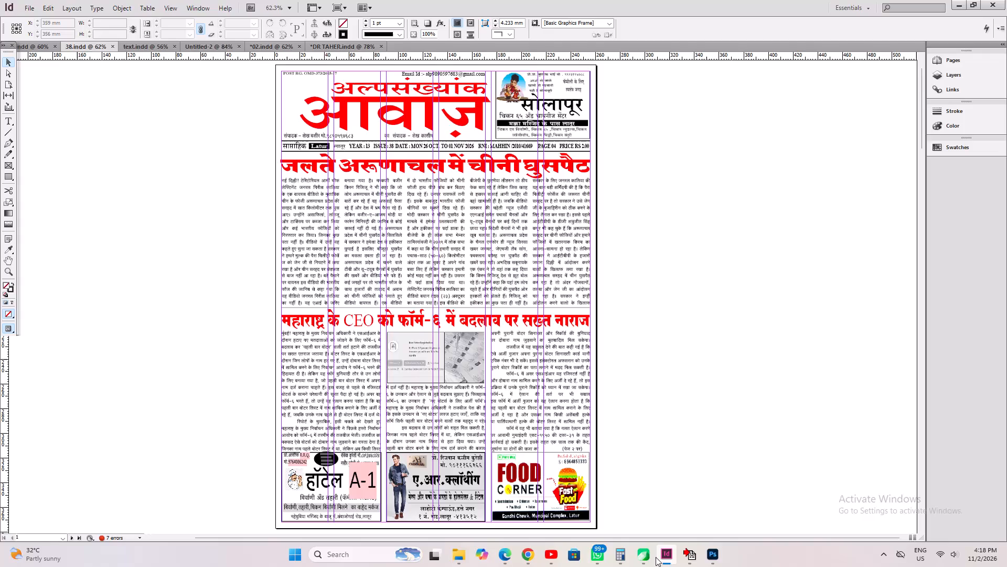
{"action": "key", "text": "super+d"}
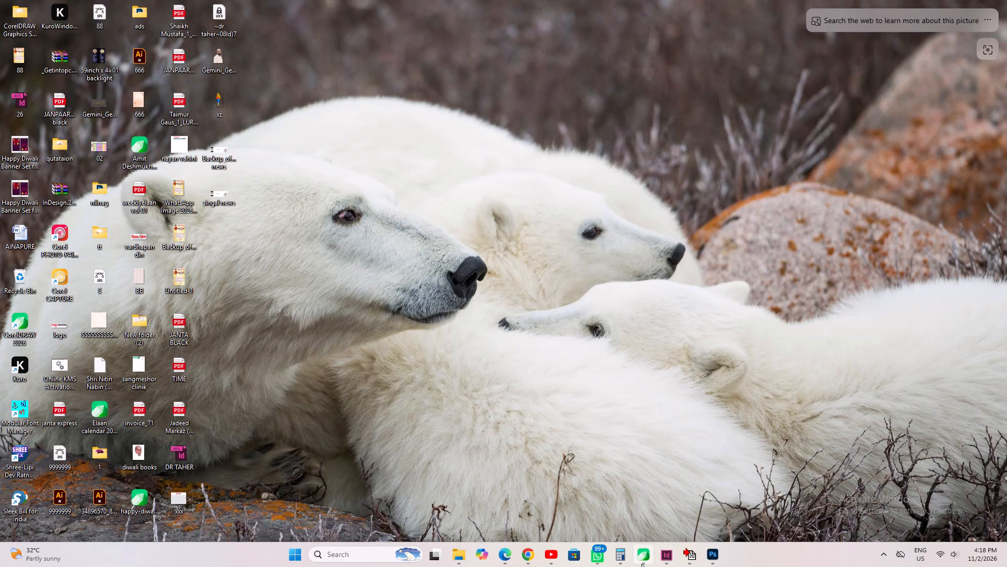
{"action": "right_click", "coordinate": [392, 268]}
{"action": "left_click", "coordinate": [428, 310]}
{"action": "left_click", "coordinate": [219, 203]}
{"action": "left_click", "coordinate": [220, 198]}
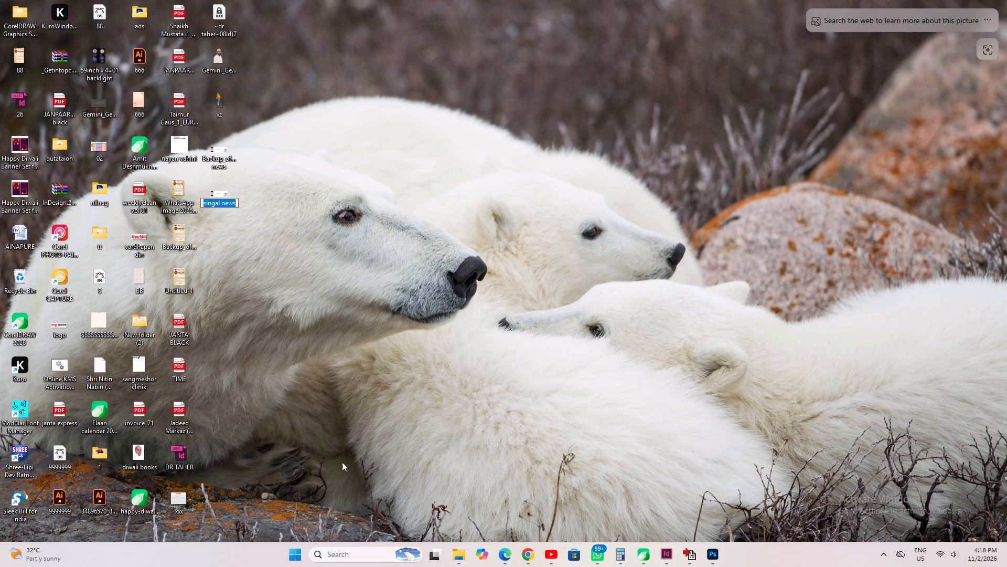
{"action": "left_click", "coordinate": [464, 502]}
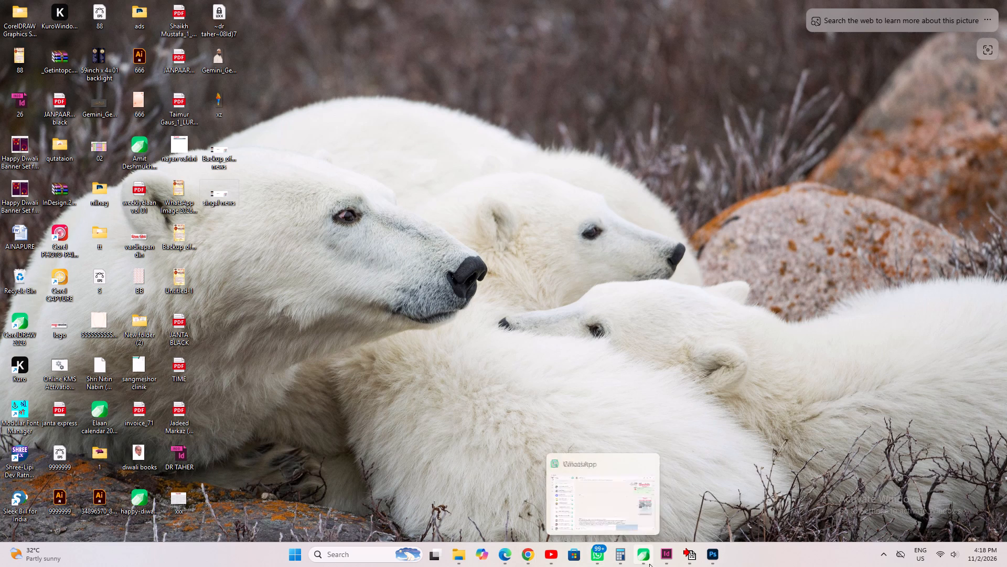
Switch to CorelDRAW's singal news.cdr and move the vertical guideline near the page's right edge outward to about X 320 mm.
{"action": "left_click", "coordinate": [641, 564]}
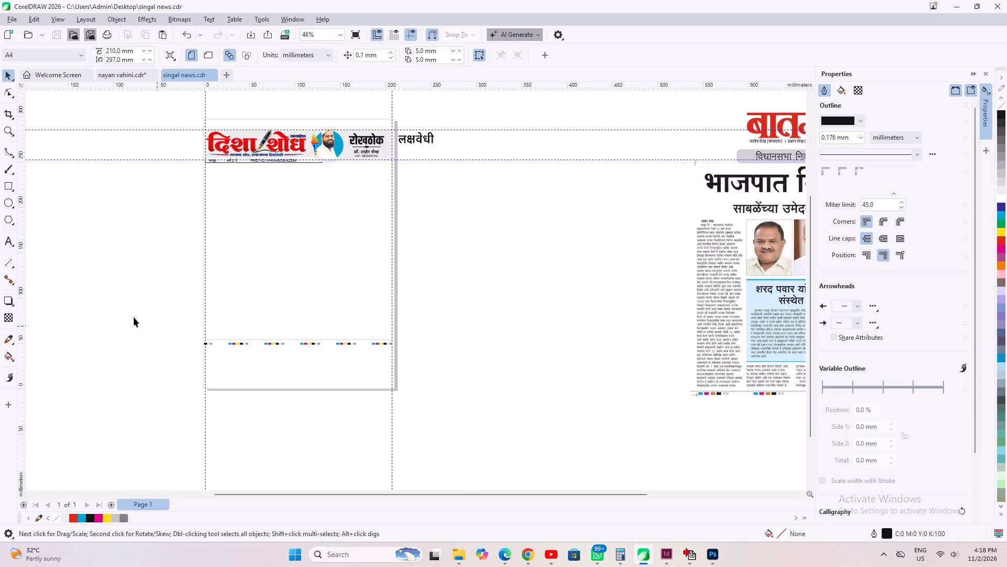
{"action": "scroll", "coordinate": [150, 391], "scroll_direction": "down", "scroll_amount": 1}
{"action": "scroll", "coordinate": [190, 195], "scroll_direction": "up", "scroll_amount": 1}
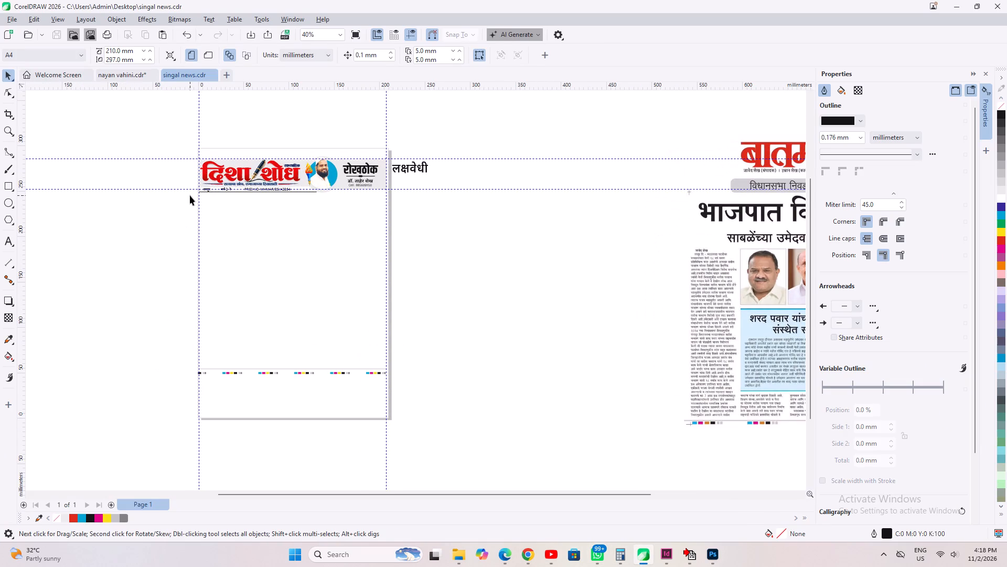
{"action": "scroll", "coordinate": [350, 94], "scroll_direction": "up", "scroll_amount": 2}
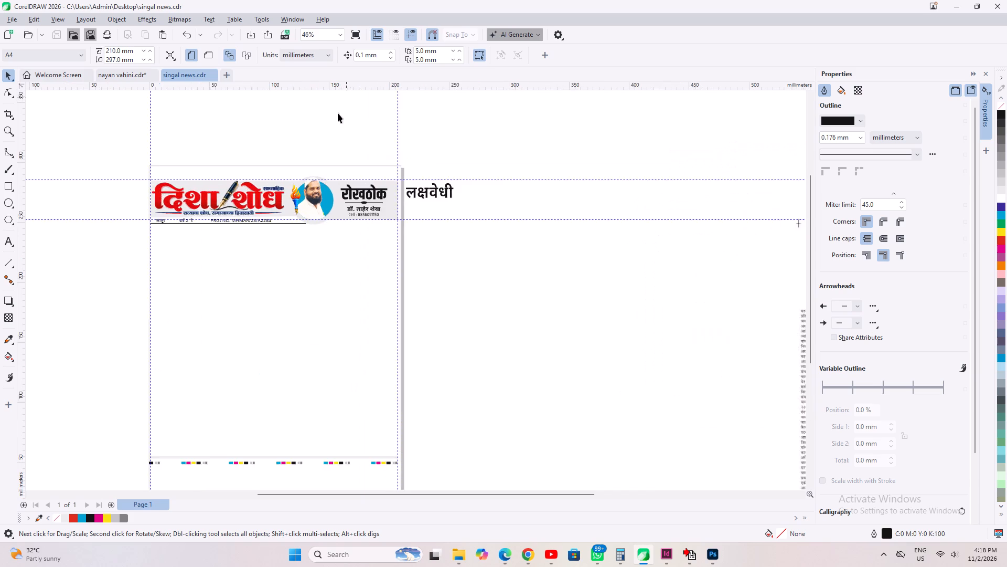
{"action": "scroll", "coordinate": [338, 113], "scroll_direction": "up", "scroll_amount": 3}
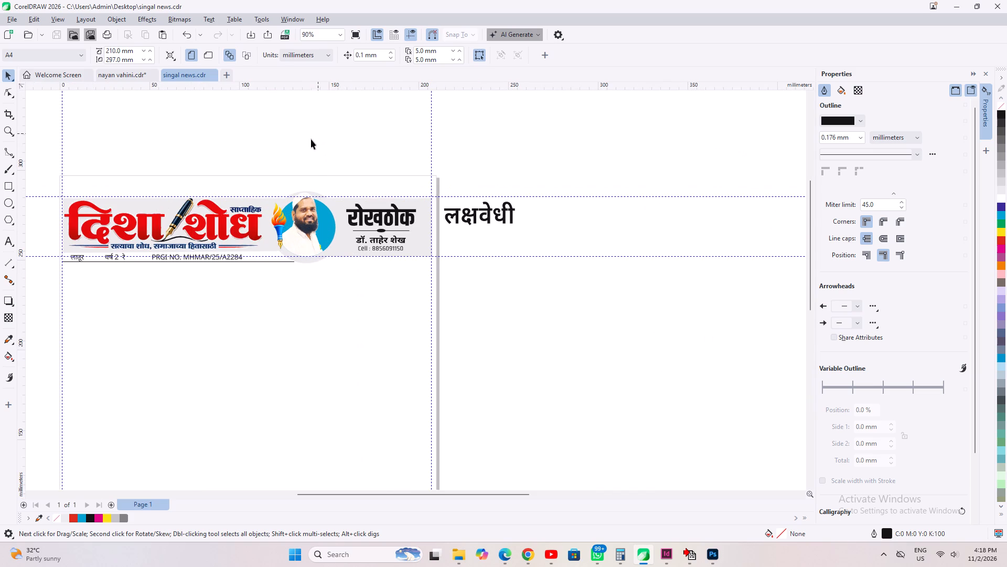
{"action": "left_click_drag", "start_coordinate": [432, 162], "coordinate": [634, 292]}
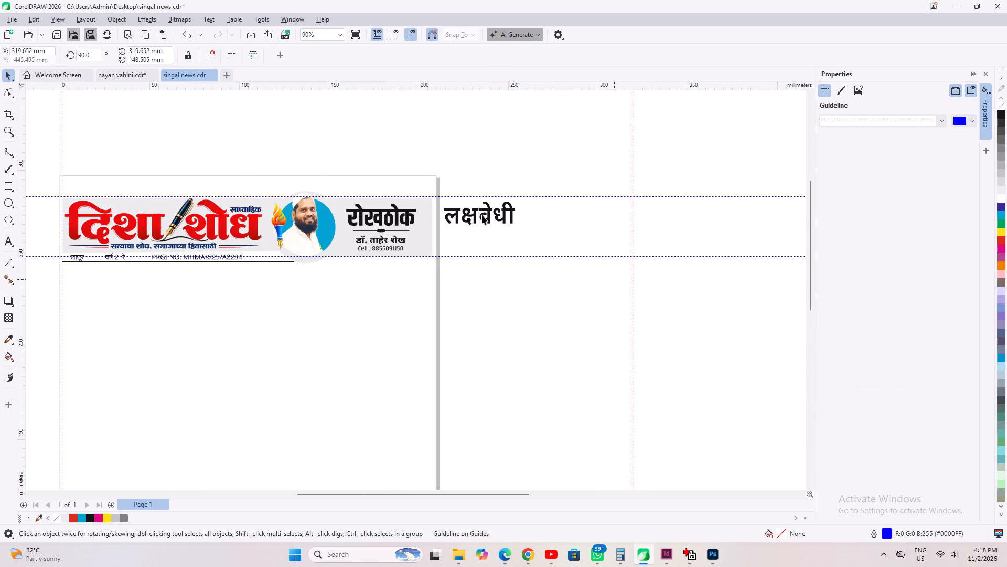
Move the लक्षवेधी text up and away from the page, to about X 290 mm, Y 315 mm.
{"action": "left_click", "coordinate": [475, 212]}
{"action": "left_click_drag", "start_coordinate": [470, 218], "coordinate": [571, 147]}
{"action": "left_click_drag", "start_coordinate": [619, 257], "coordinate": [618, 265]}
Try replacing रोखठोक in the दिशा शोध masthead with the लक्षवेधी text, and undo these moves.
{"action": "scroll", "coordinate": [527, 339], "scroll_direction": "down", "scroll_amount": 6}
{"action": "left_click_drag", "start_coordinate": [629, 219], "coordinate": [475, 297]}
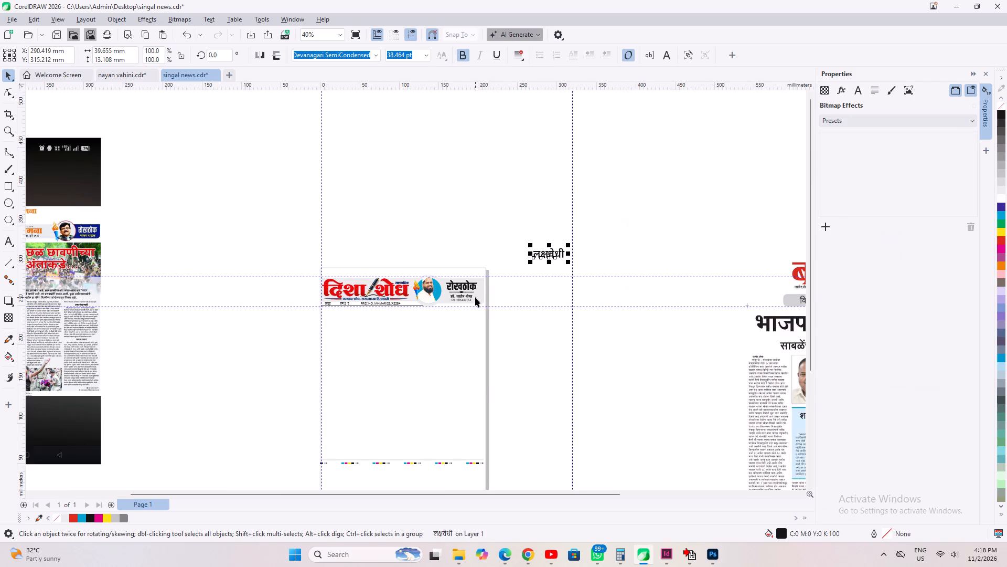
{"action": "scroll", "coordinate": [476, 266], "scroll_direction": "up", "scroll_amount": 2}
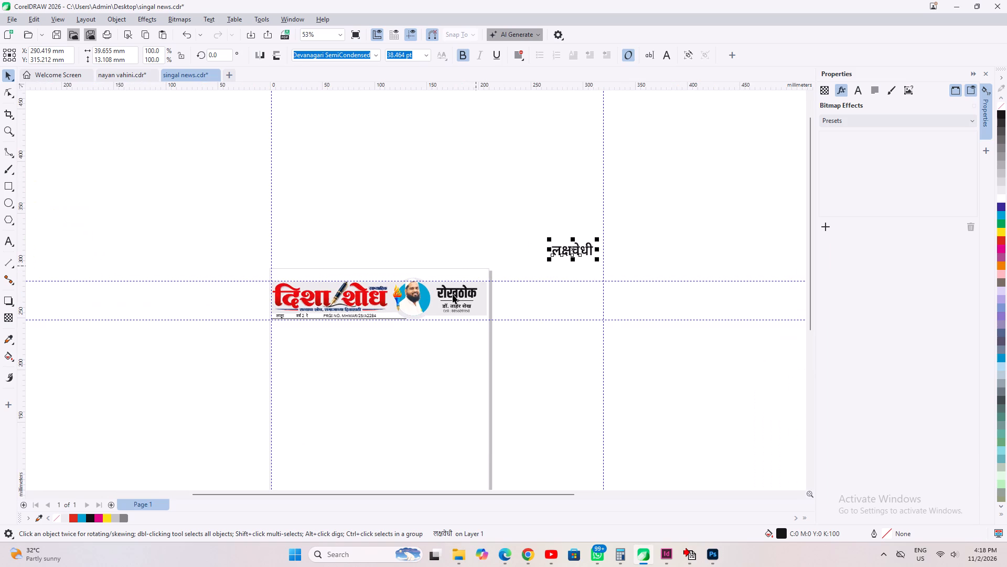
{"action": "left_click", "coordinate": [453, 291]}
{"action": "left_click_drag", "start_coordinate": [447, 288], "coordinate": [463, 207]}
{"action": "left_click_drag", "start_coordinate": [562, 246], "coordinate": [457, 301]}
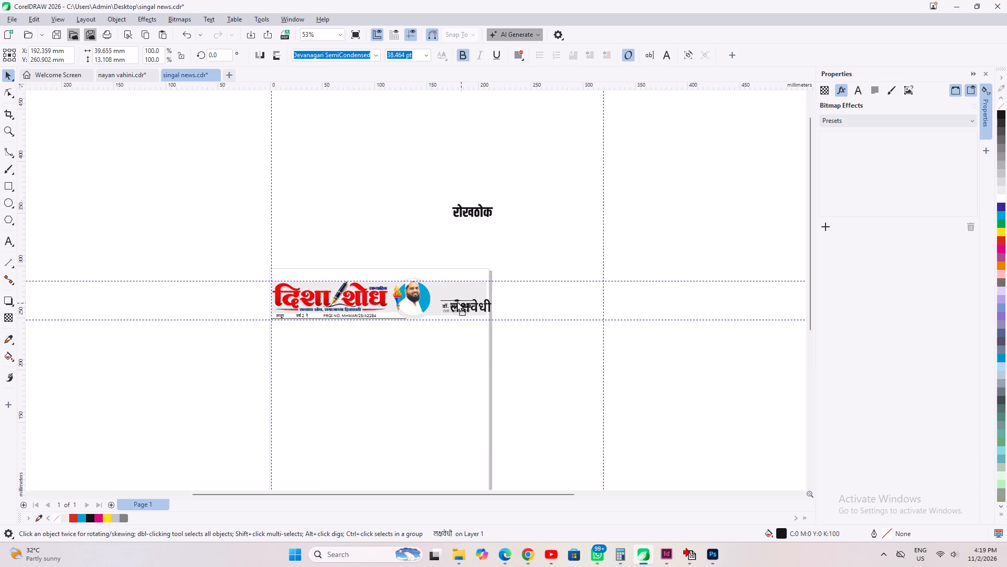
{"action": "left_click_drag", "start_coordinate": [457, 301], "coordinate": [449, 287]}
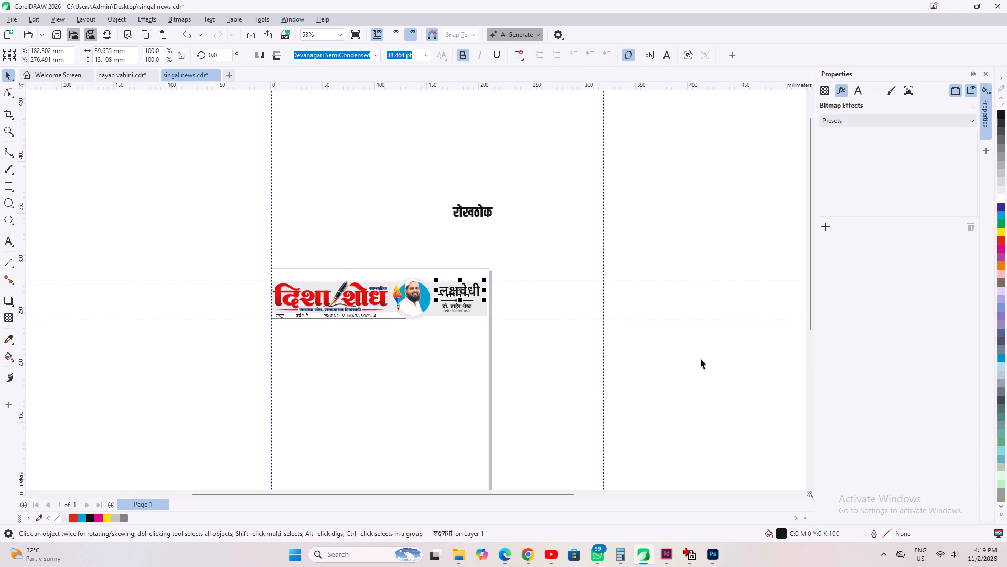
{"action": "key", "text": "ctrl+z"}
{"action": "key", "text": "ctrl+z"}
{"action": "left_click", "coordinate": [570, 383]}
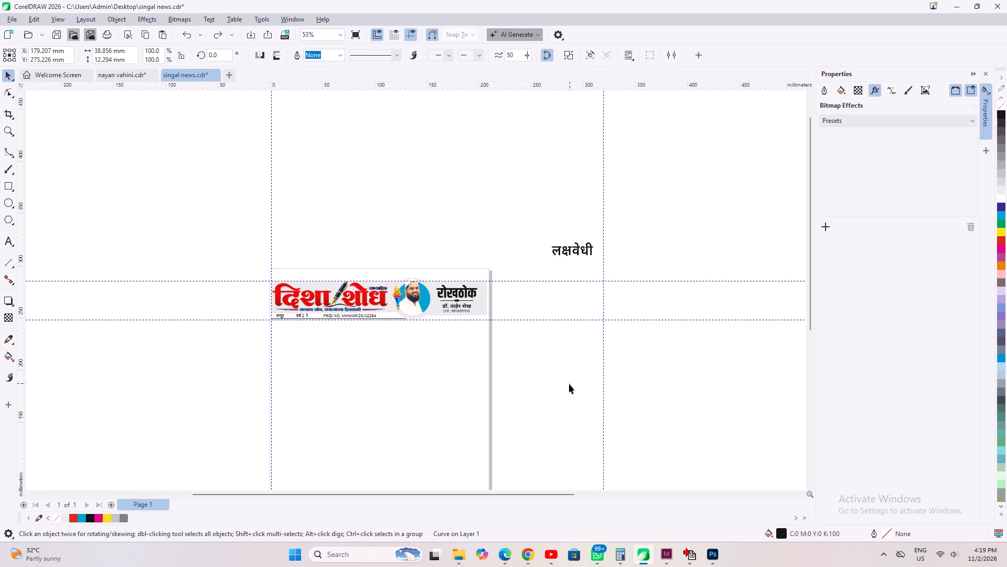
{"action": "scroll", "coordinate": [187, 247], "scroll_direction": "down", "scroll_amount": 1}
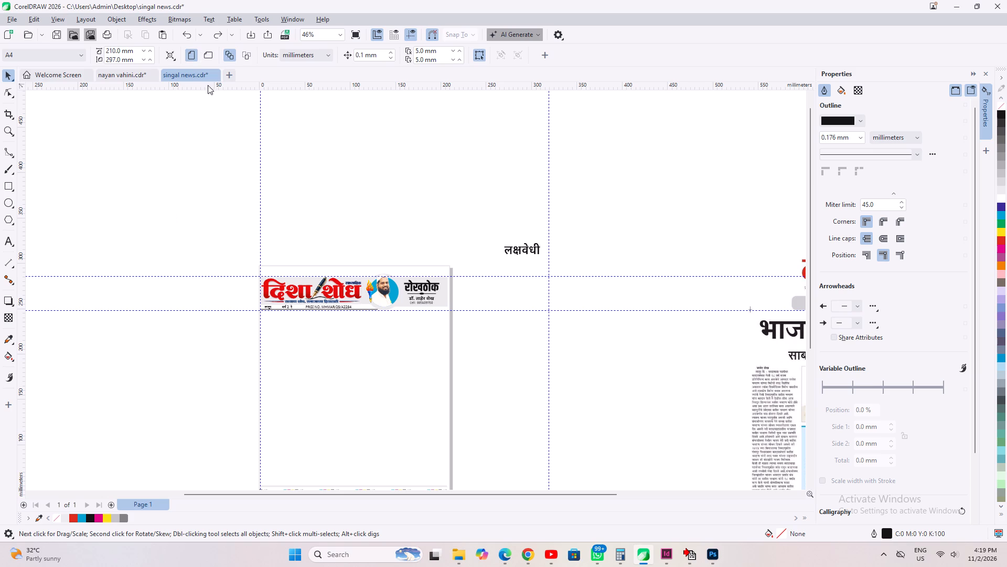
Close singal news.cdr without saving its changes.
{"action": "left_click", "coordinate": [215, 76]}
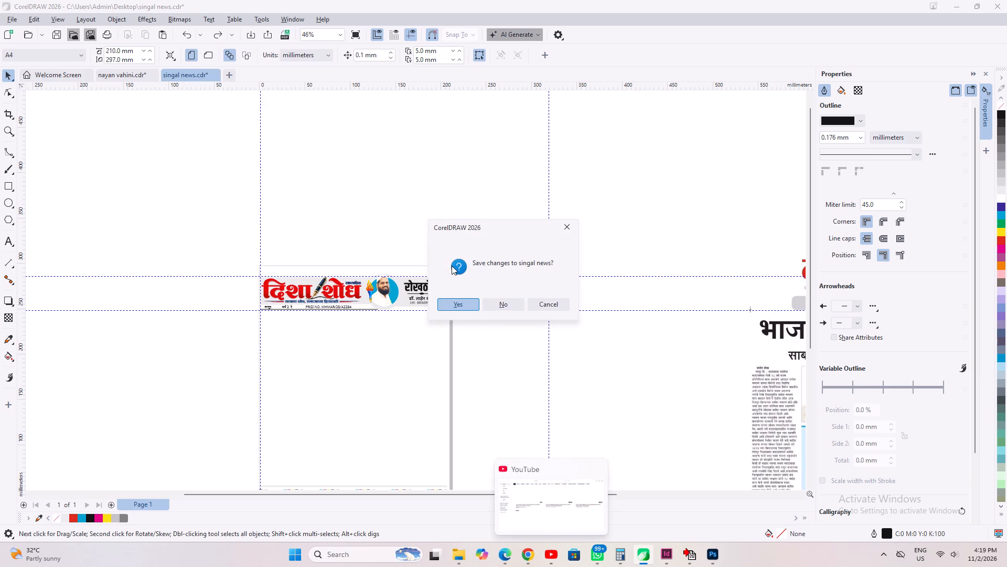
{"action": "left_click", "coordinate": [501, 303]}
Switch to InDesign and save the open newspaper document 38.indd.
{"action": "left_click", "coordinate": [676, 554]}
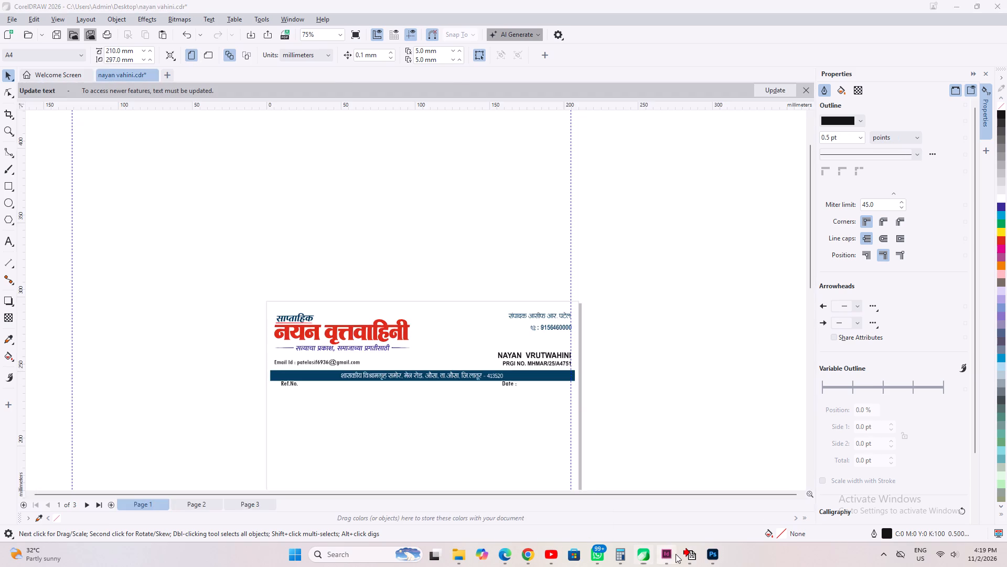
{"action": "left_click", "coordinate": [670, 359], "text": "ctrl"}
{"action": "key", "text": "ctrl+s"}
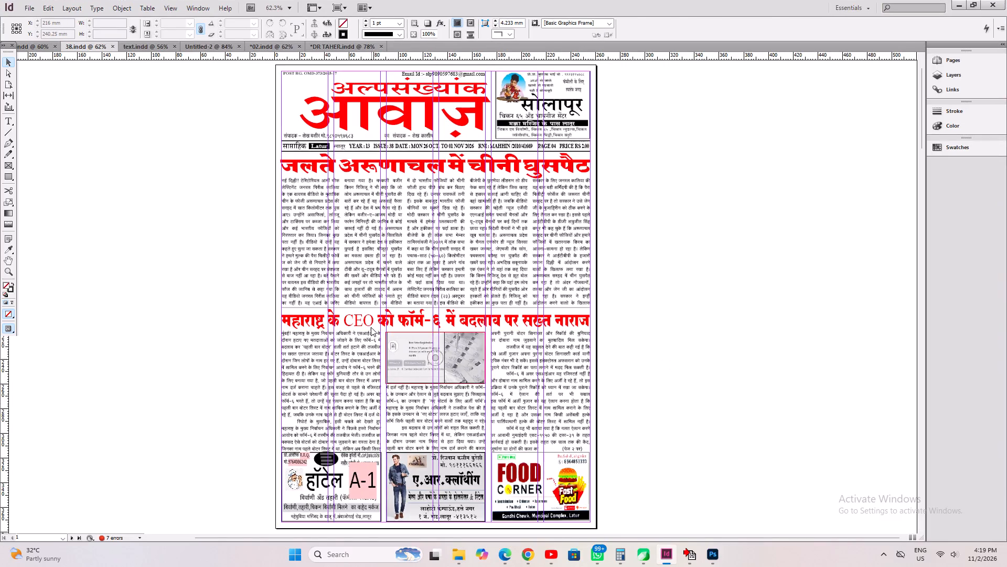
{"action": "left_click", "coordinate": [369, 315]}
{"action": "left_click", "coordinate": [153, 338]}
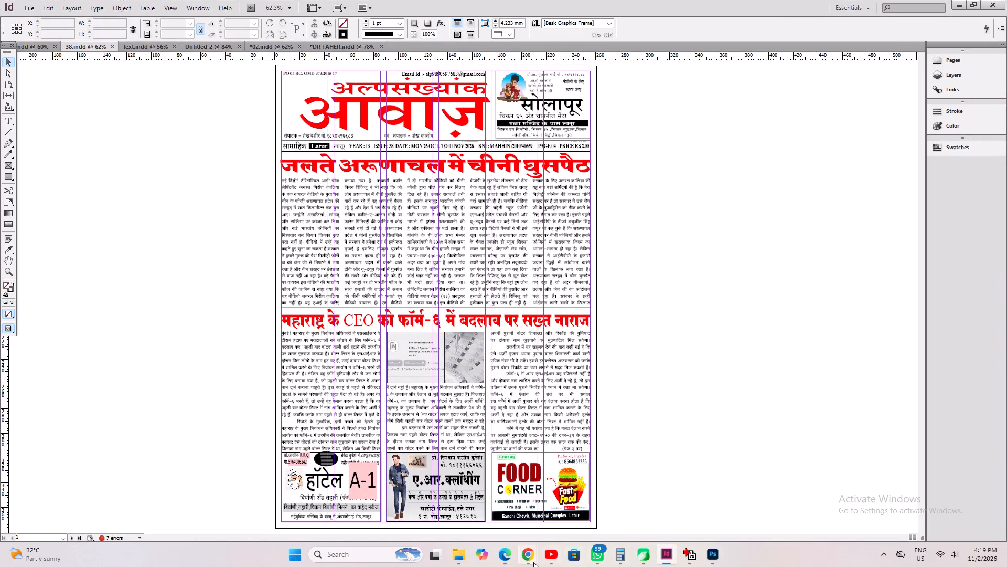
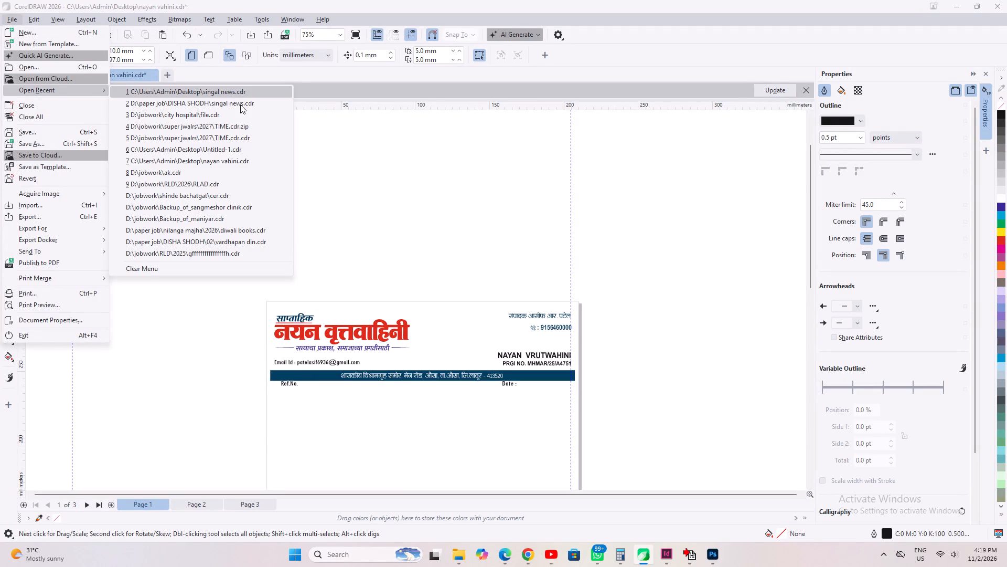
Open the recent file singal news.cdr from the Desktop.
{"action": "left_click", "coordinate": [263, 218]}
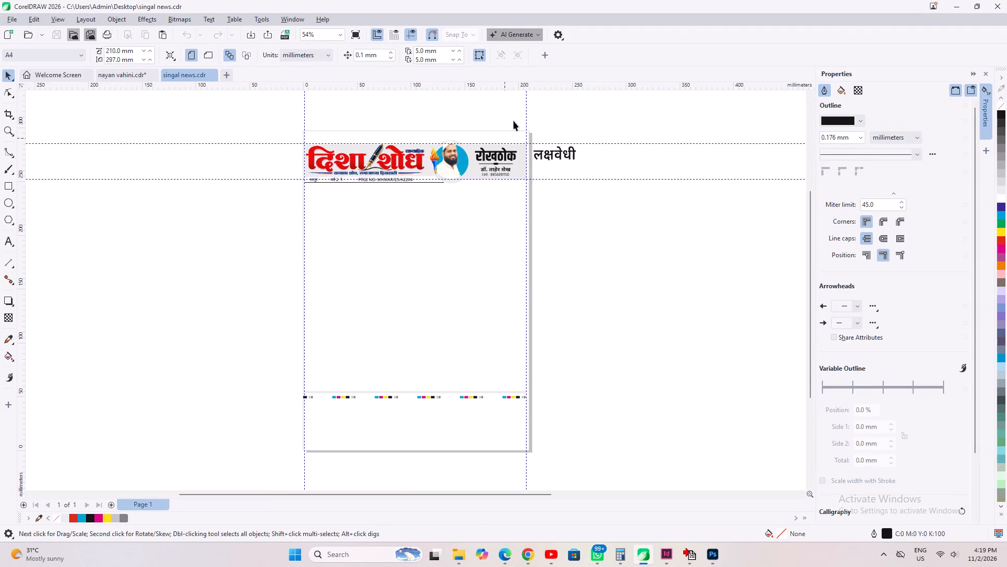
Move the लक्षवेधी text horizontally away from the page edge, to about X 320 mm.
{"action": "left_click_drag", "start_coordinate": [519, 103], "coordinate": [620, 199]}
{"action": "left_click_drag", "start_coordinate": [552, 152], "coordinate": [651, 157]}
{"action": "left_click", "coordinate": [588, 247]}
Group the masthead, colour bars and all other objects on the page, leaving out the लक्षवेधी text.
{"action": "left_click_drag", "start_coordinate": [219, 110], "coordinate": [613, 479]}
{"action": "key", "text": "ctrl+g"}
Export the page artwork to the Desktop as a JPG named singal news, with the colour mode set to RGB Color (24-bit).
{"action": "key", "text": "ctrl+e"}
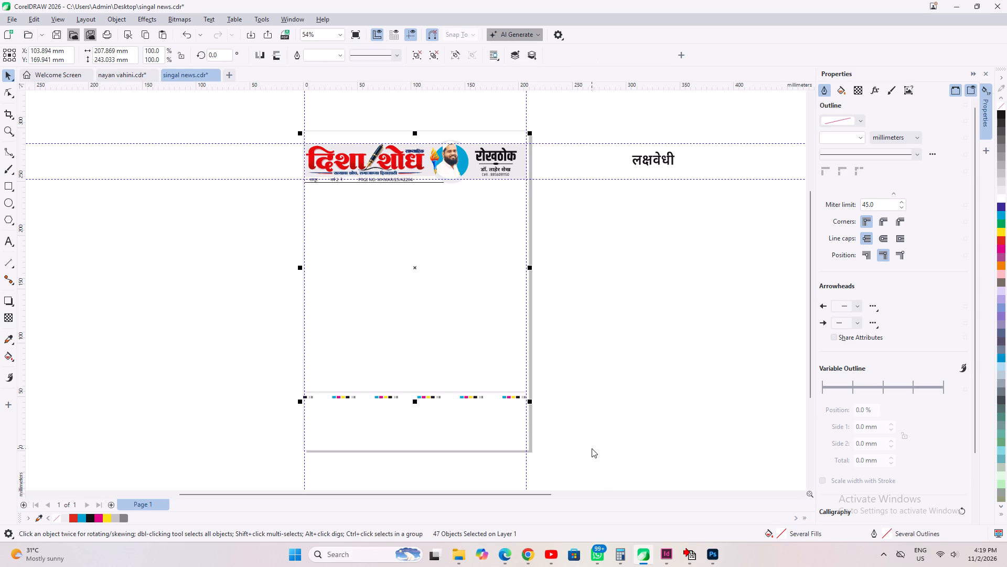
{"action": "left_click", "coordinate": [80, 457]}
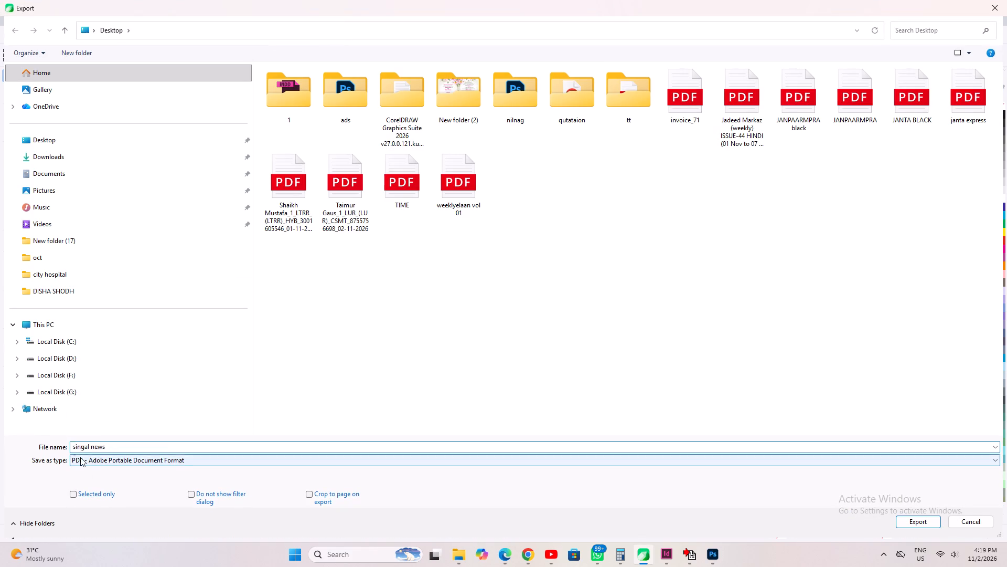
{"action": "key", "text": "j"}
{"action": "key", "text": "Return"}
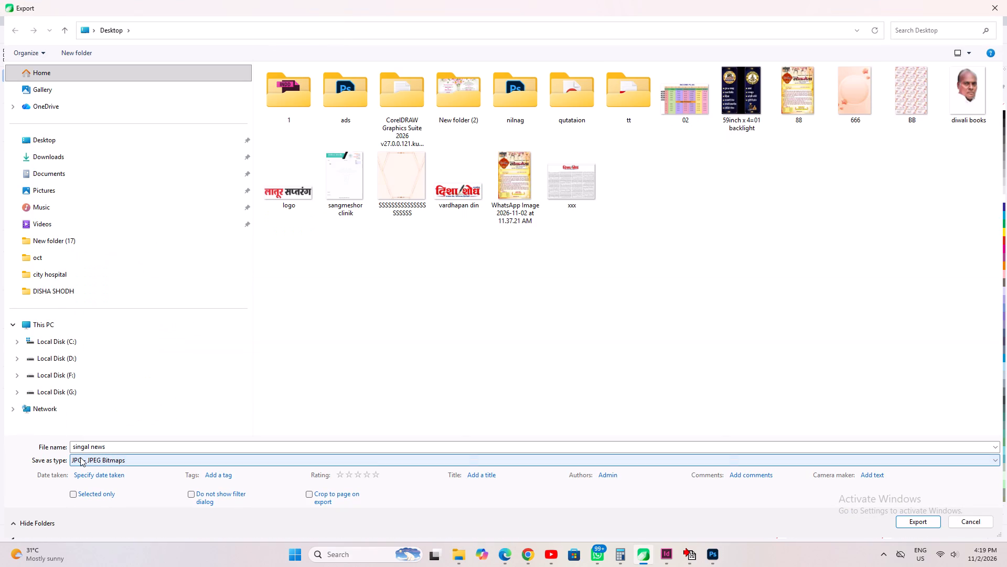
{"action": "left_click", "coordinate": [941, 522]}
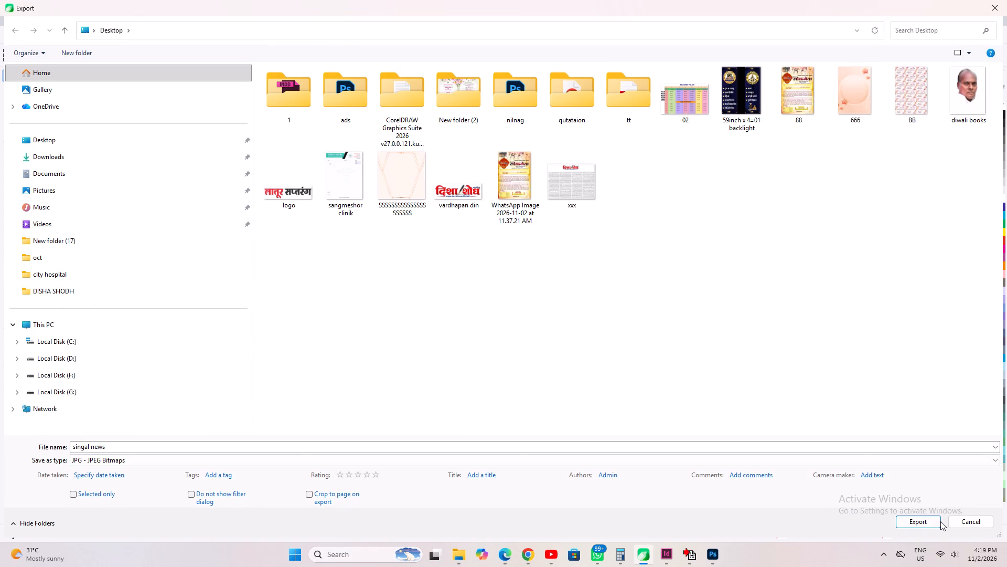
{"action": "left_click", "coordinate": [933, 521]}
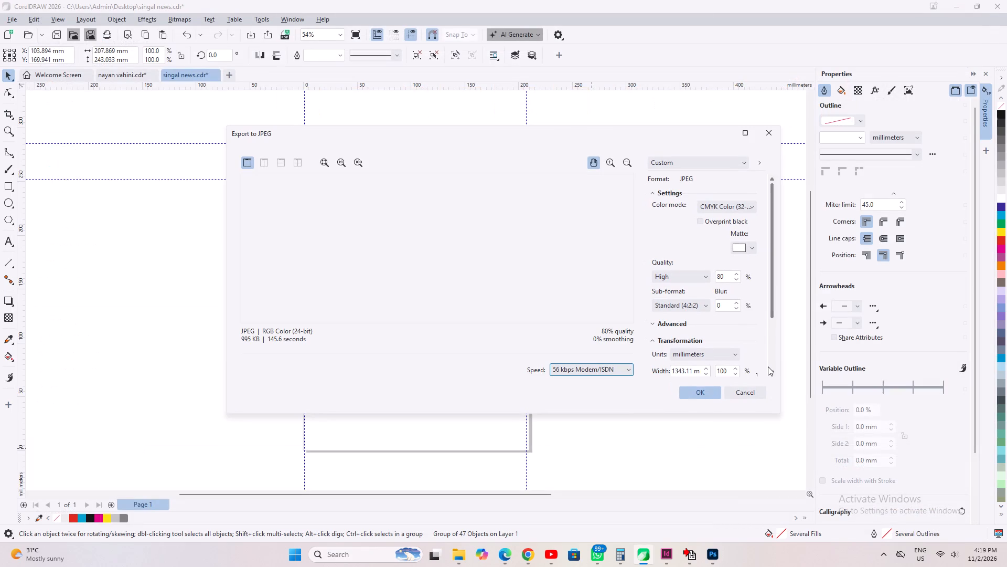
{"action": "left_click", "coordinate": [748, 204]}
{"action": "left_click", "coordinate": [730, 232]}
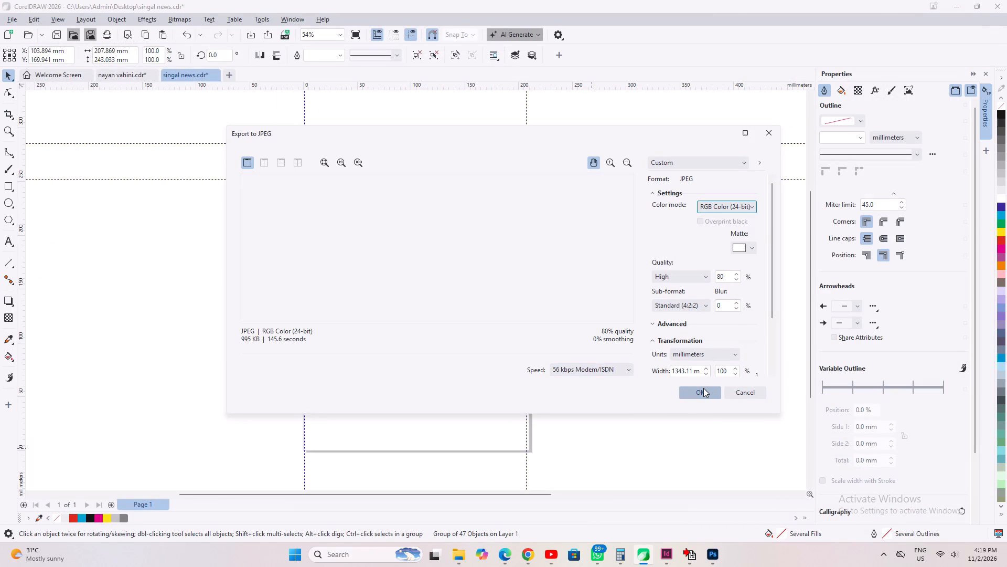
{"action": "left_click", "coordinate": [703, 388]}
Switch to the newspaper documents in InDesign.
{"action": "left_click", "coordinate": [670, 545]}
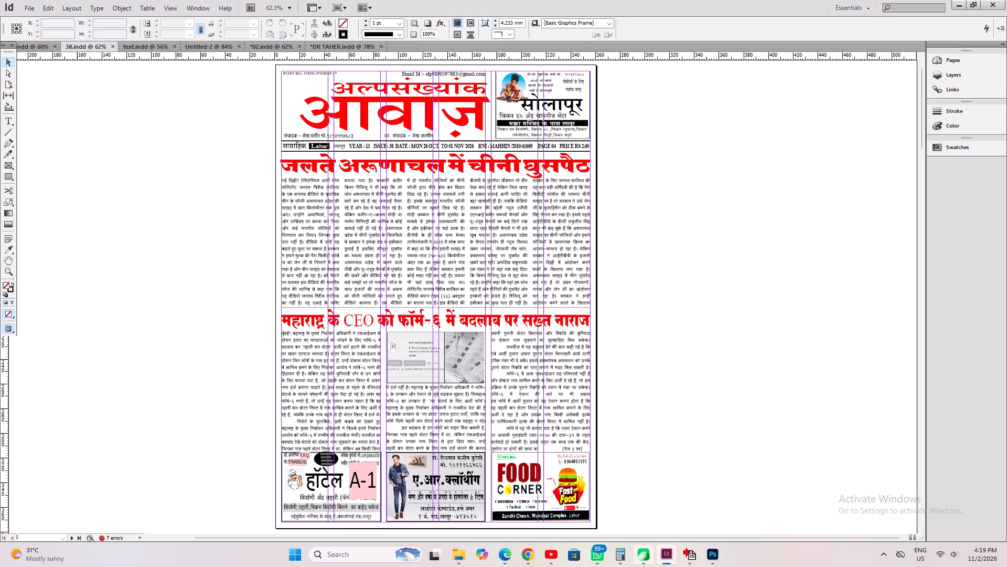
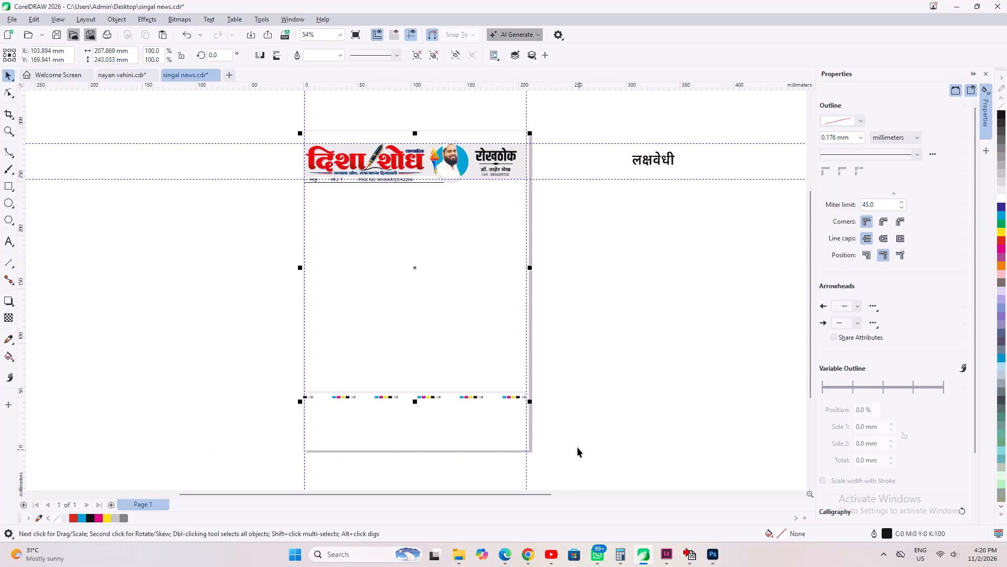
Group the selected masthead, colour bars and other page objects, leaving out the लक्षवेधी text.
{"action": "key", "text": "ctrl+g"}
Open the export settings for saving the page artwork to the Desktop as a JPG.
{"action": "key", "text": "ctrl+e"}
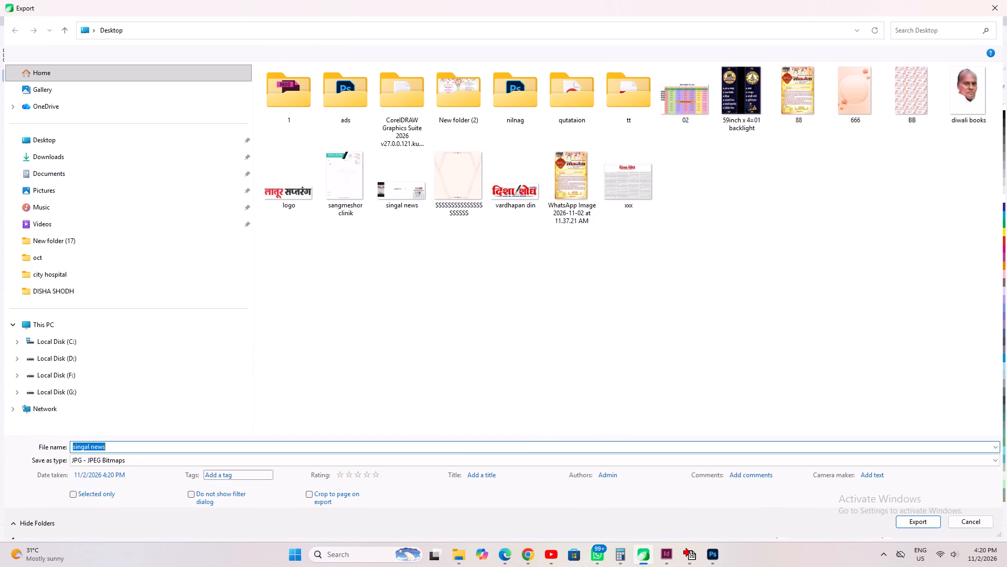
Export only the selected group to the Desktop as the JPG singal news, replacing the existing file, in RGB Color (24-bit).
{"action": "left_click", "coordinate": [92, 495]}
{"action": "left_click", "coordinate": [917, 521]}
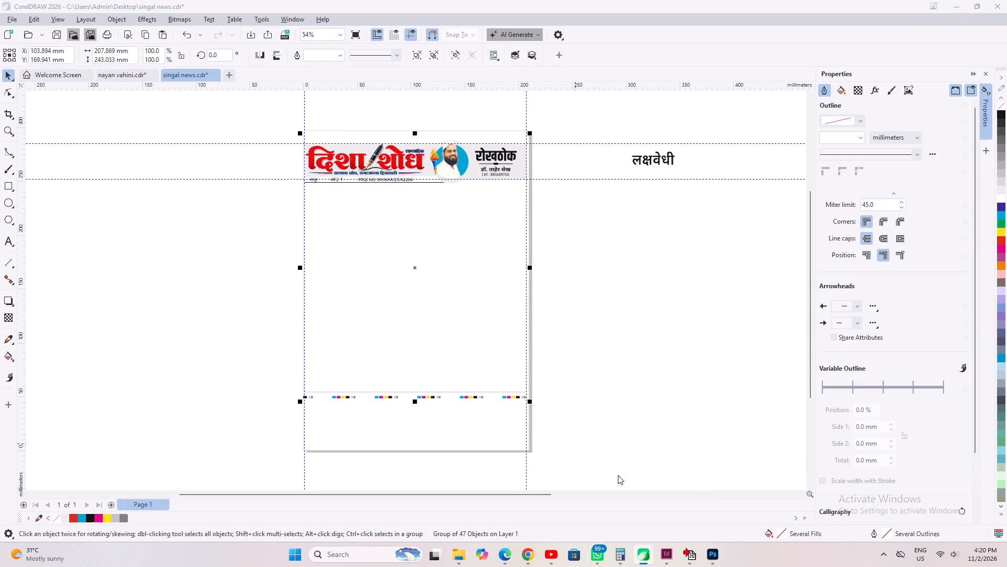
{"action": "left_click", "coordinate": [564, 300]}
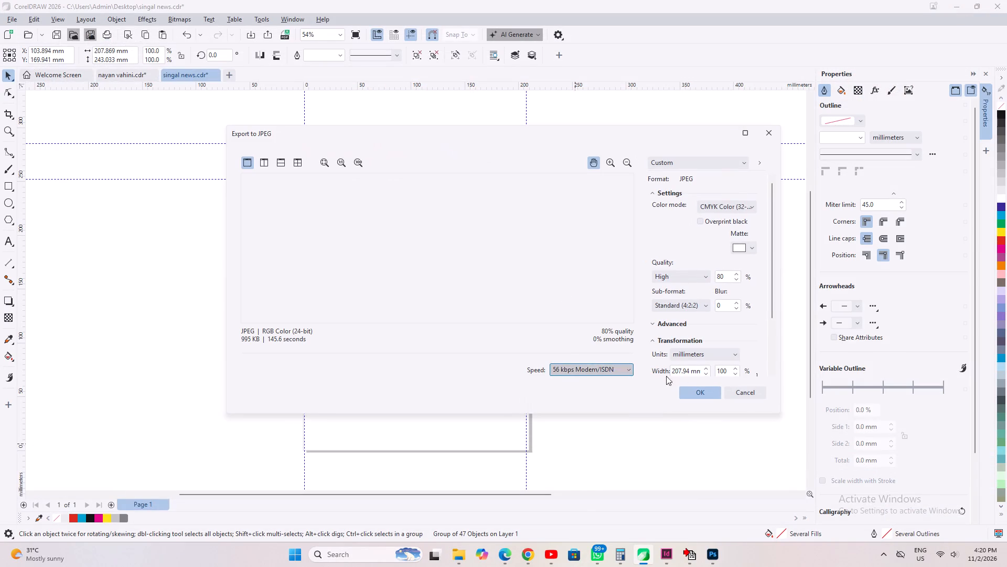
{"action": "left_click", "coordinate": [711, 205]}
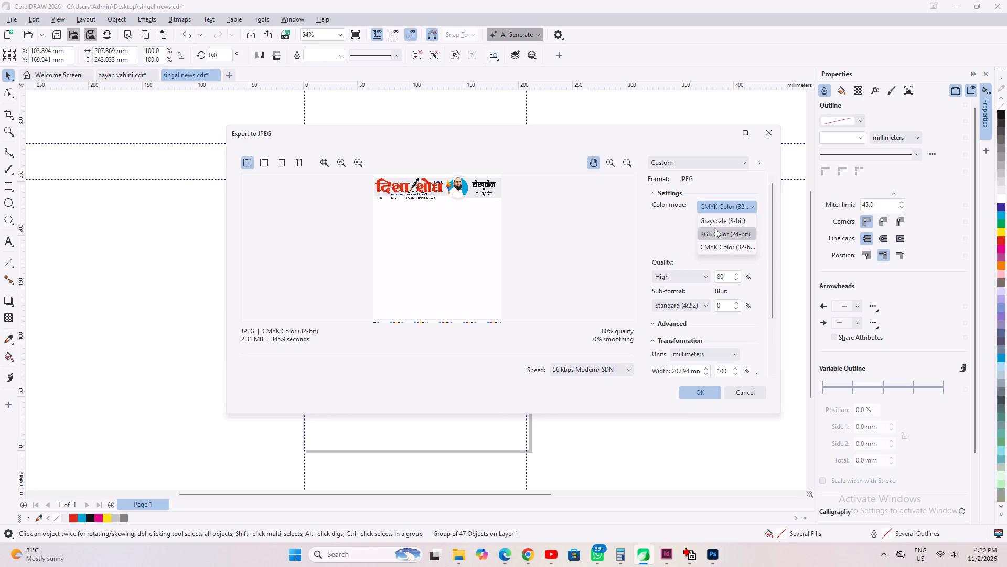
{"action": "left_click", "coordinate": [715, 228]}
{"action": "left_click", "coordinate": [704, 399]}
{"action": "left_click", "coordinate": [701, 387]}
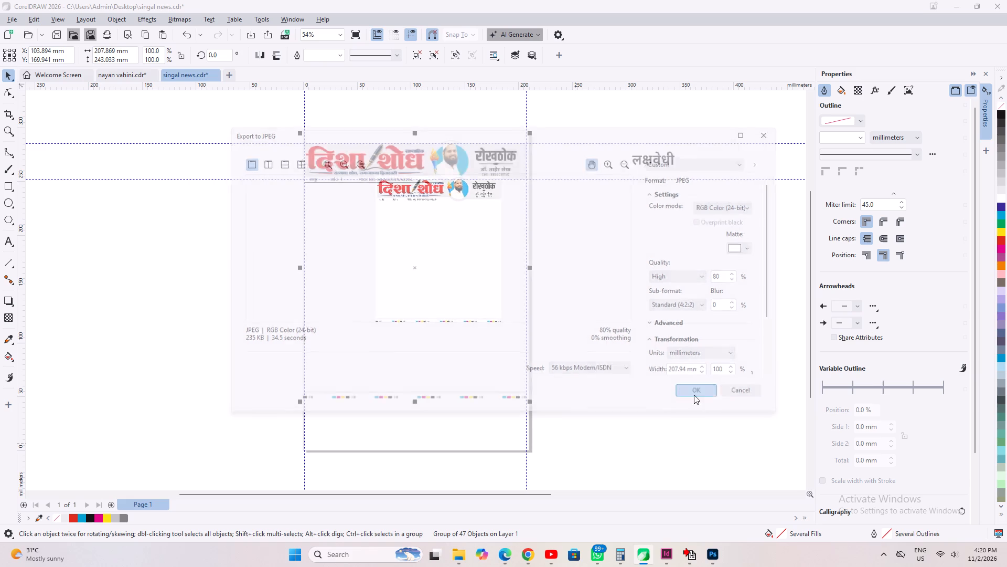
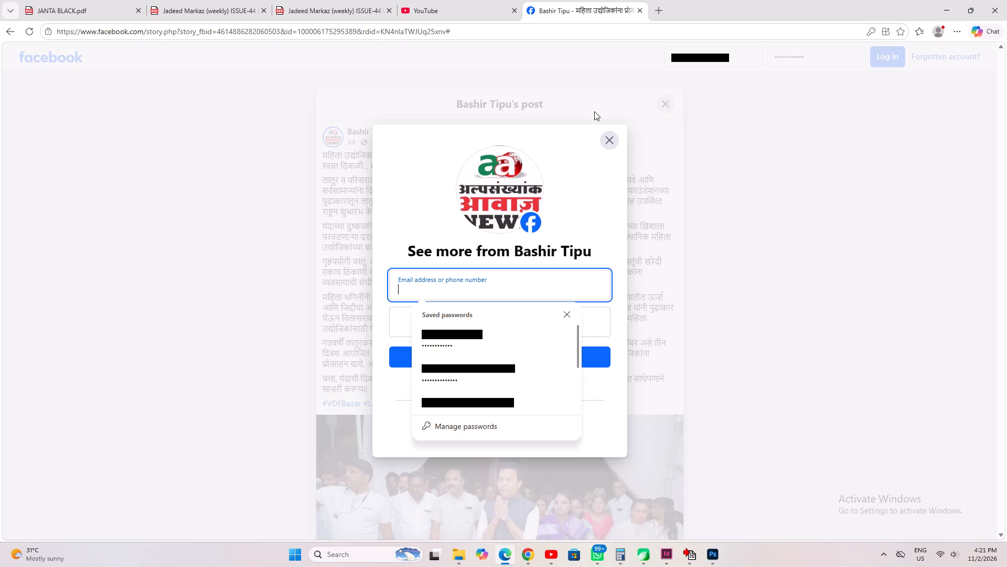
Dismiss the login prompt and copy the Facebook post's article text from its first line through साजरी करूया!, leaving out the hashtags.
{"action": "left_click", "coordinate": [609, 136]}
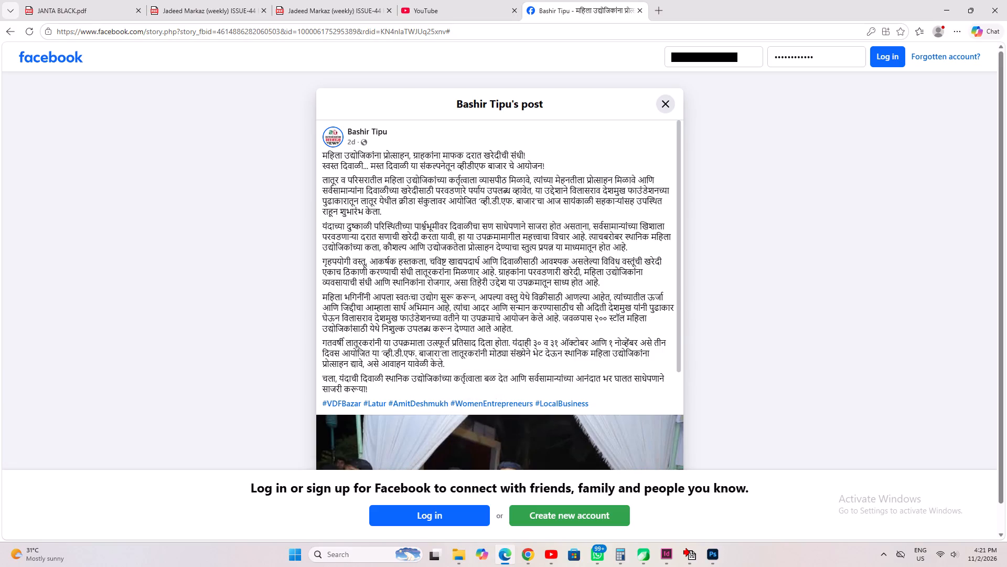
{"action": "left_click_drag", "start_coordinate": [316, 154], "coordinate": [448, 395]}
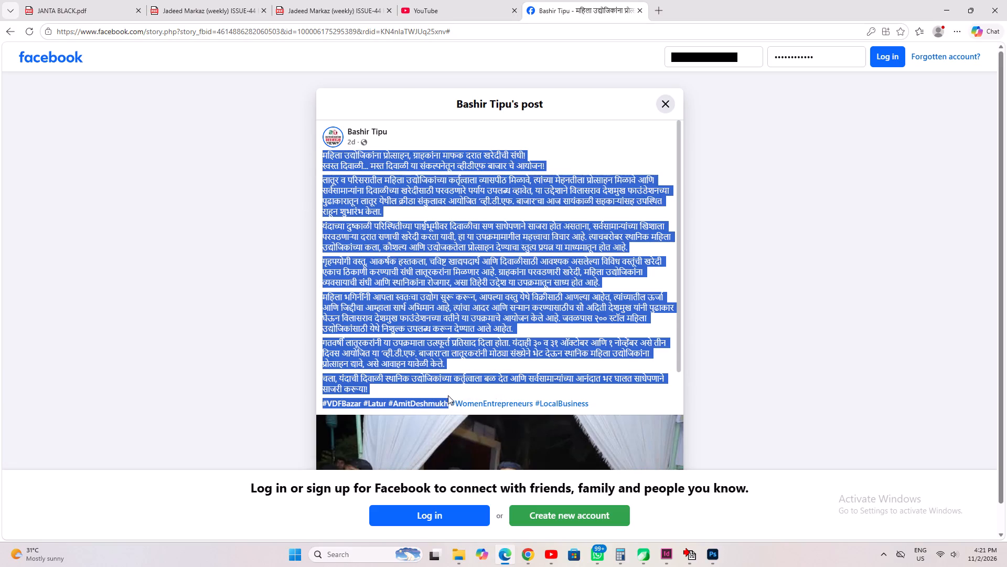
{"action": "left_click_drag", "start_coordinate": [448, 395], "coordinate": [425, 326]}
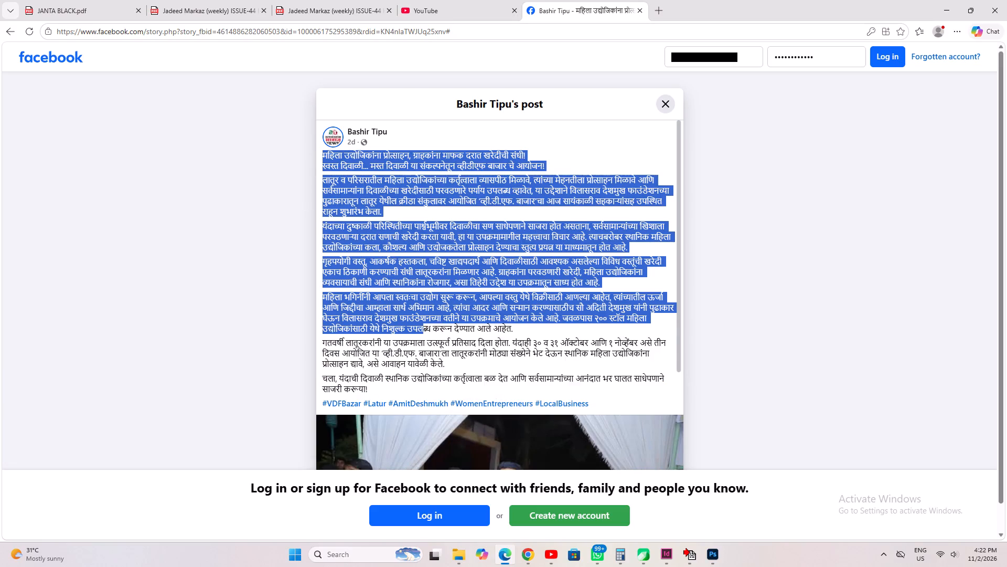
{"action": "left_click_drag", "start_coordinate": [425, 326], "coordinate": [393, 387]}
{"action": "right_click", "coordinate": [388, 213]}
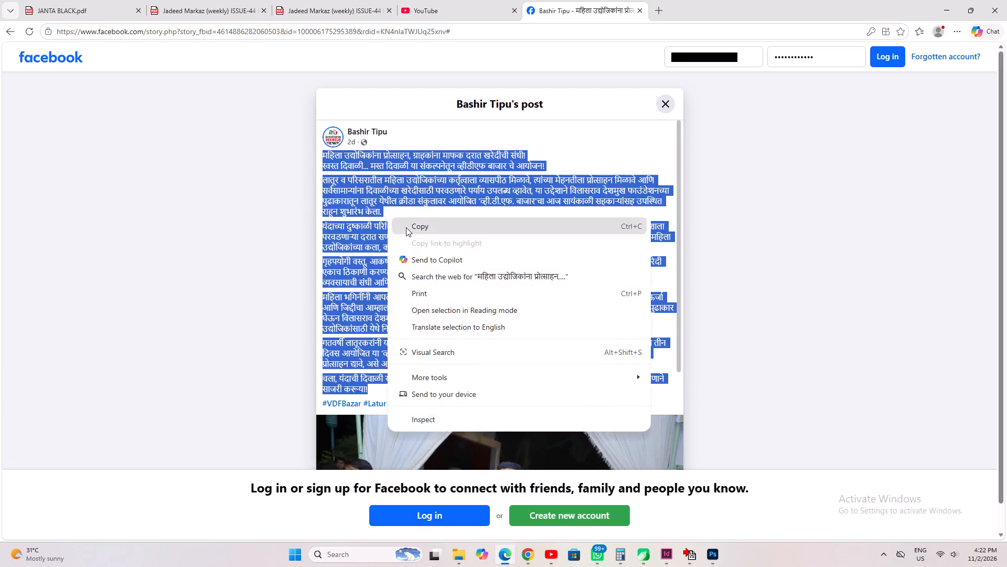
{"action": "left_click", "coordinate": [406, 227]}
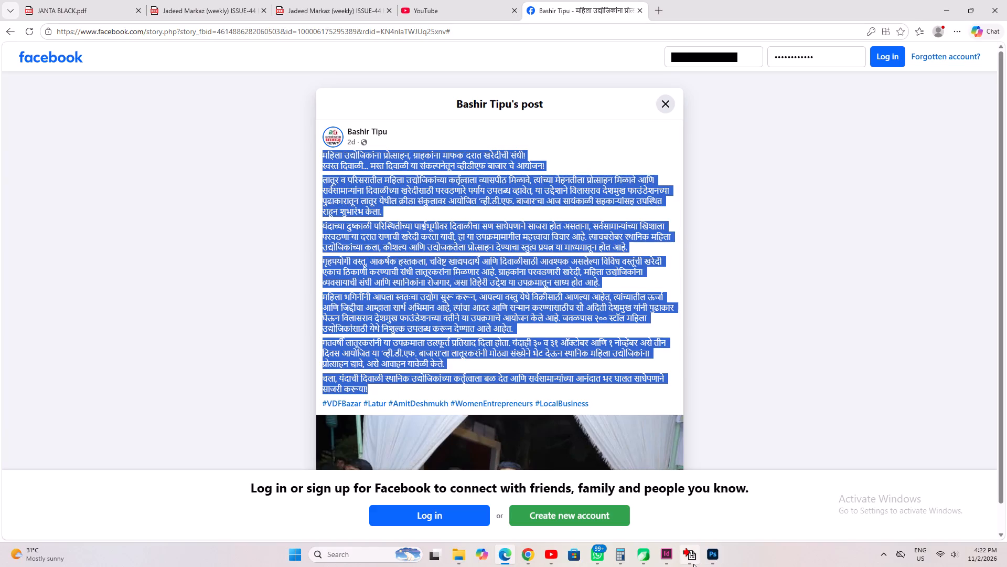
Switch to Exchange Utility and convert the clipboard text from Unicode to Shree-Lipi 7.0, overwriting C:\Shree70\Untitled.txt.
{"action": "left_click", "coordinate": [693, 564]}
{"action": "left_click", "coordinate": [593, 523]}
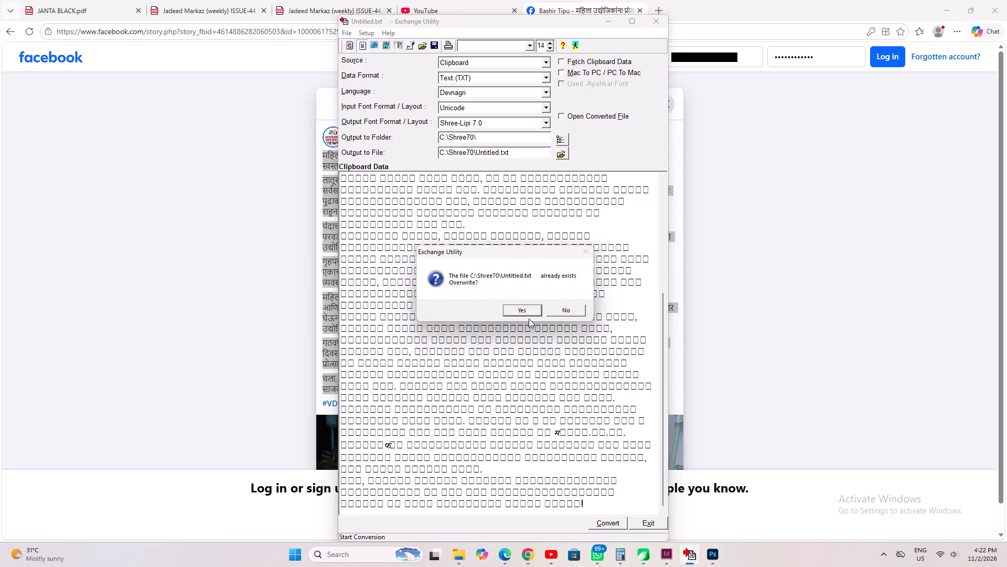
{"action": "left_click", "coordinate": [529, 319]}
{"action": "left_click", "coordinate": [531, 301]}
{"action": "left_click", "coordinate": [532, 311]}
{"action": "left_click", "coordinate": [572, 308]}
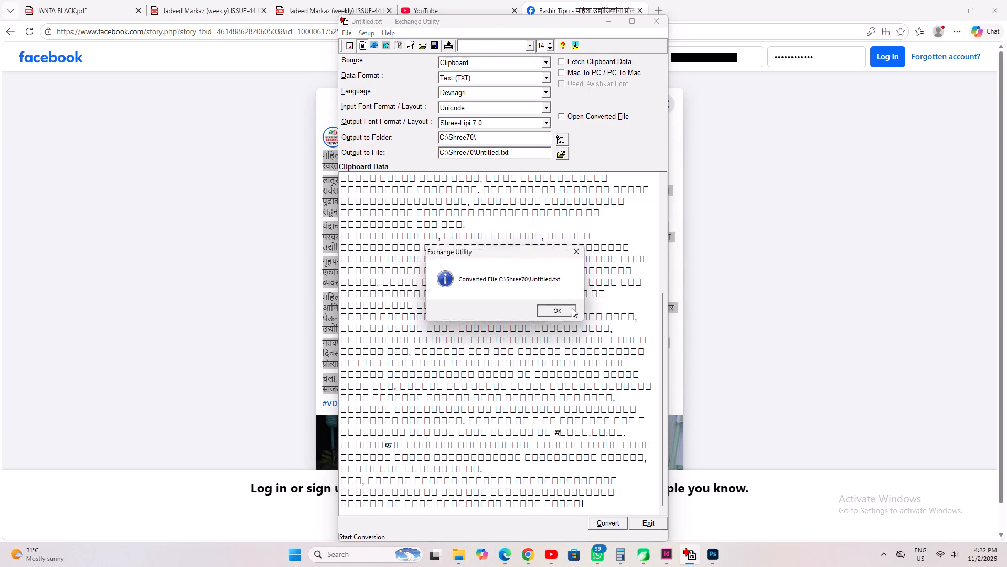
Switch to the 38.indd newspaper layout in InDesign and activate the Type tool.
{"action": "left_click", "coordinate": [668, 554]}
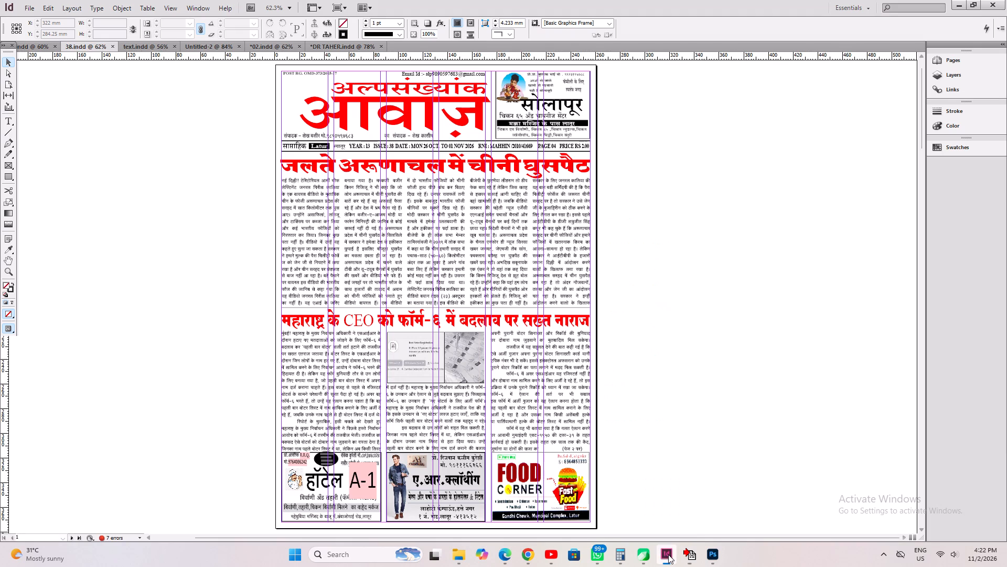
{"action": "left_click", "coordinate": [8, 119]}
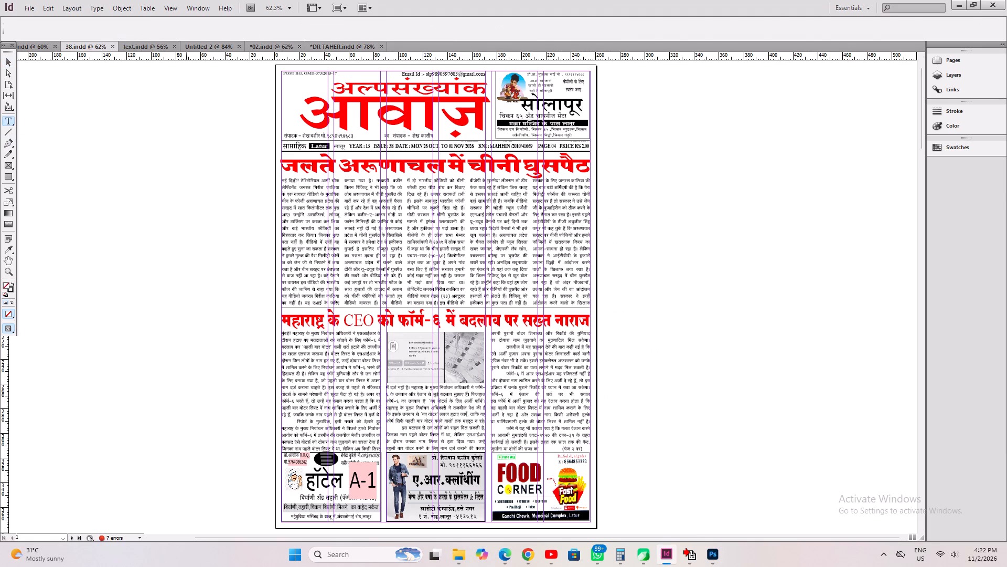
Return to the Facebook post in Edge and copy the selected article text again.
{"action": "left_click", "coordinate": [506, 557]}
{"action": "right_click", "coordinate": [440, 281]}
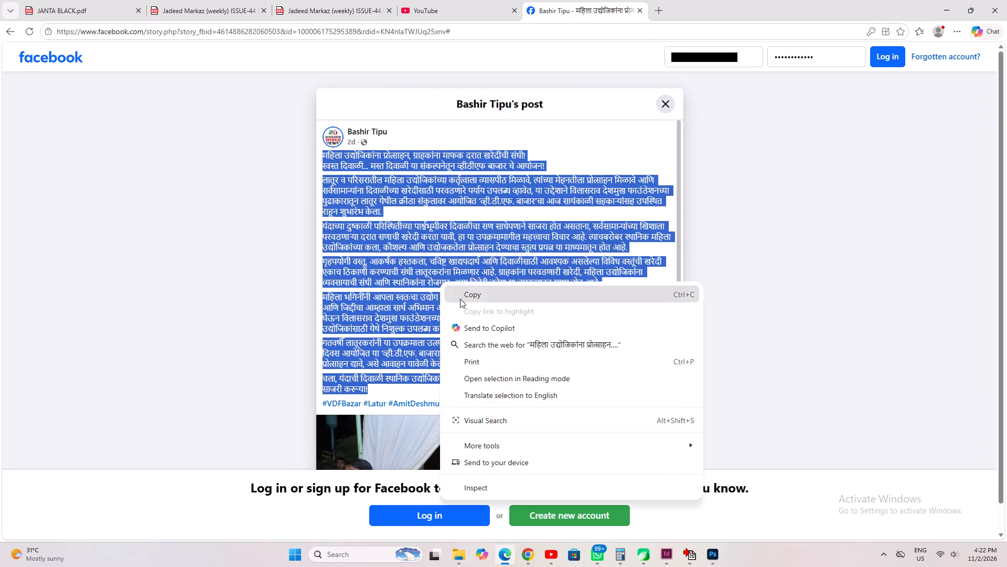
{"action": "left_click", "coordinate": [460, 299]}
Go through the open newspaper PDFs in the browser and bring up JANTA BLACK.pdf.
{"action": "left_click", "coordinate": [285, 5]}
{"action": "left_click", "coordinate": [159, 0]}
{"action": "left_click", "coordinate": [98, 2]}
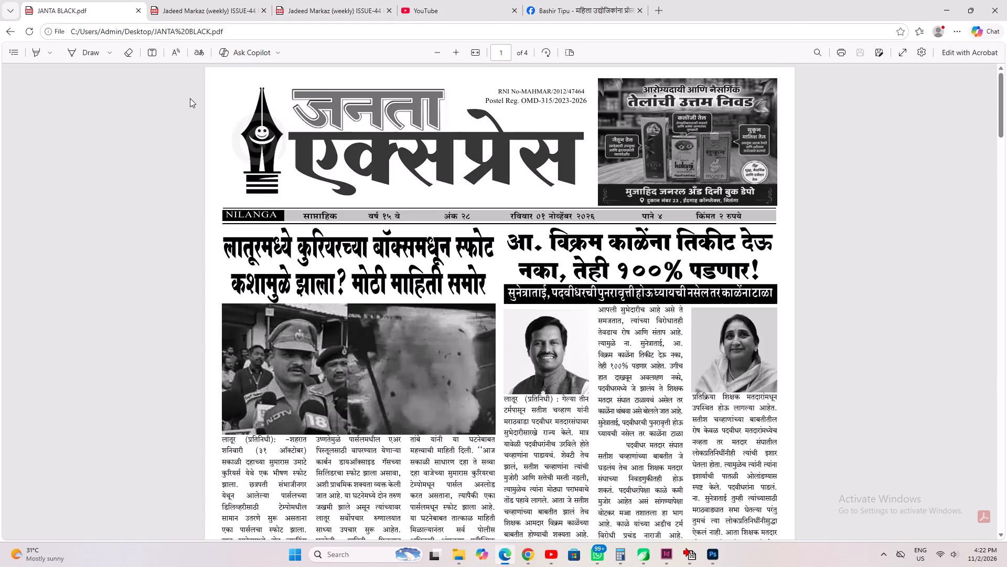
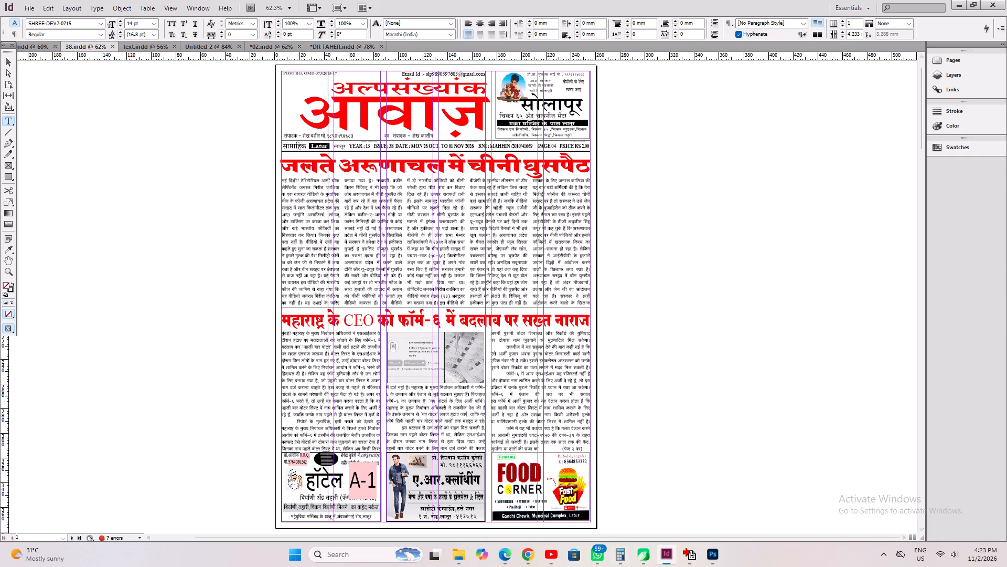
{"action": "left_click", "coordinate": [176, 307]}
{"action": "left_click", "coordinate": [15, 118]}
{"action": "scroll", "coordinate": [314, 283], "scroll_direction": "down", "scroll_amount": 9}
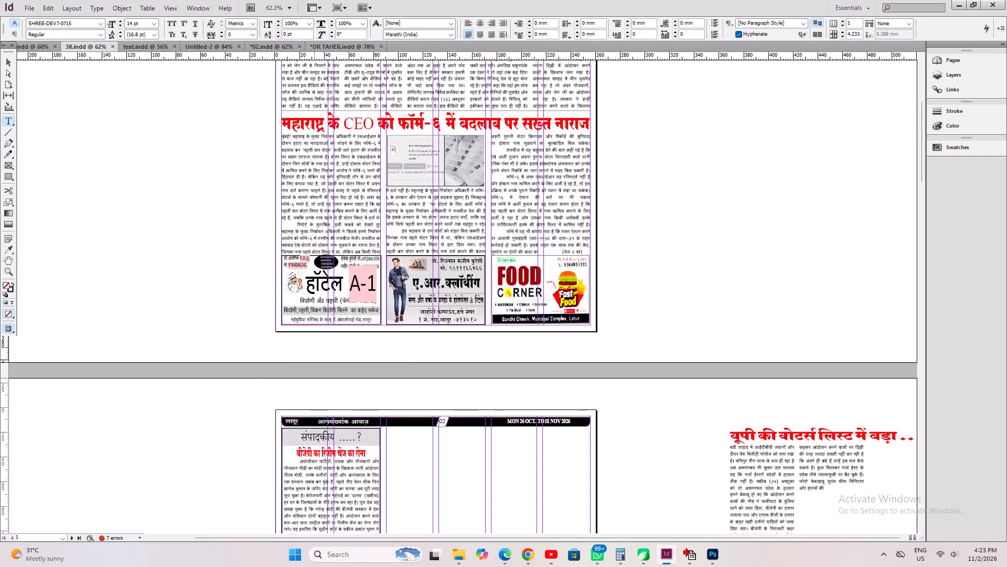
{"action": "scroll", "coordinate": [315, 283], "scroll_direction": "down", "scroll_amount": 20}
{"action": "scroll", "coordinate": [315, 283], "scroll_direction": "down", "scroll_amount": 20}
{"action": "scroll", "coordinate": [315, 283], "scroll_direction": "down", "scroll_amount": 4}
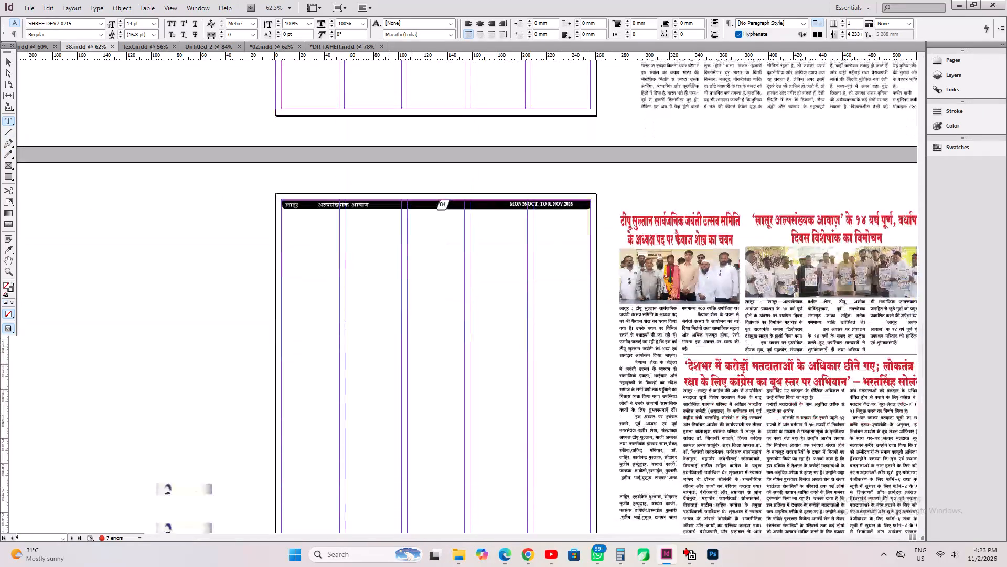
{"action": "scroll", "coordinate": [422, 348], "scroll_direction": "down", "scroll_amount": 5}
{"action": "left_click_drag", "start_coordinate": [40, 142], "coordinate": [188, 314]}
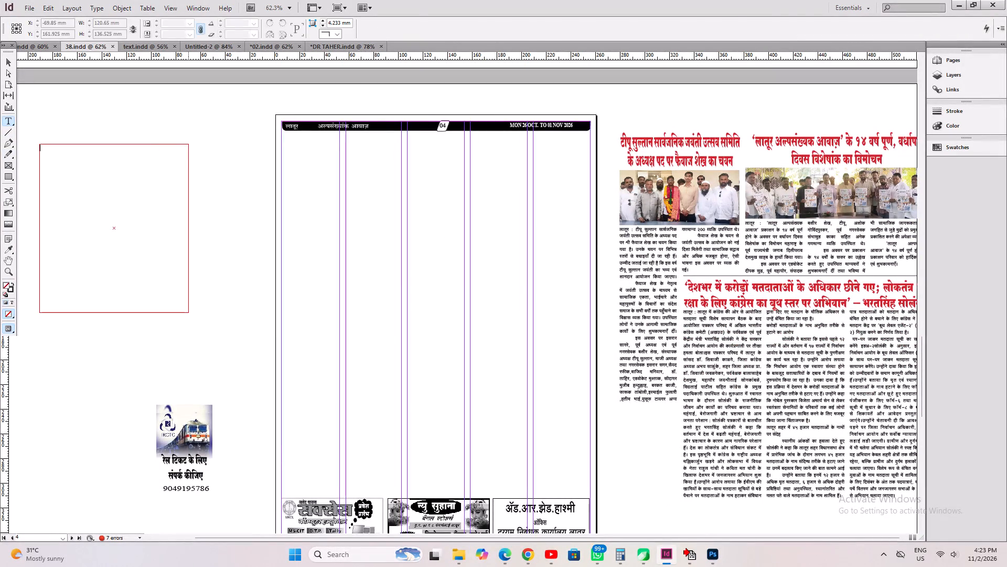
{"action": "key", "text": "ctrl+v"}
{"action": "key", "text": "ctrl+s"}
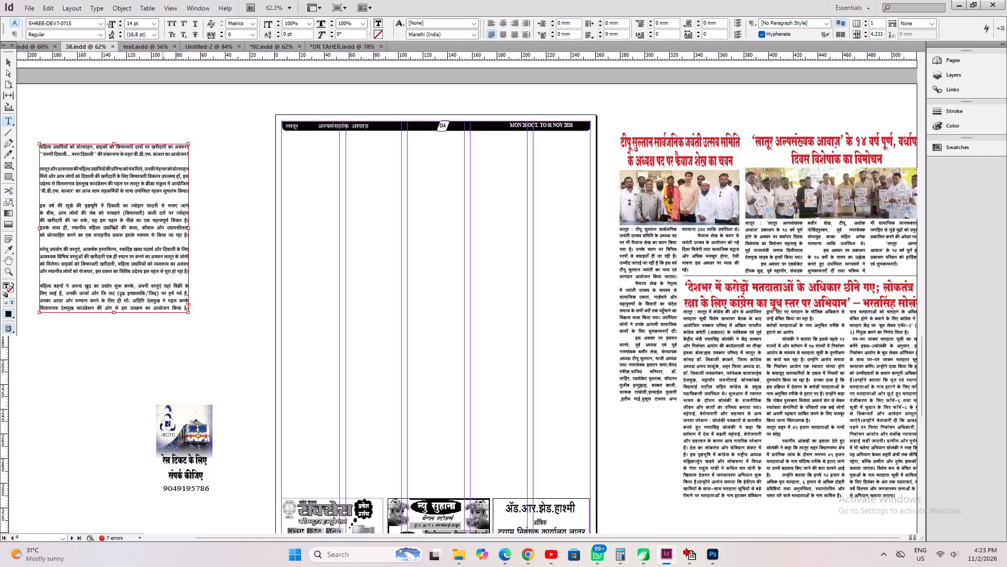
Set all the pasted article text to 13 pt and fit its frame to the content.
{"action": "key", "text": "ctrl+a"}
{"action": "left_click_drag", "start_coordinate": [145, 20], "coordinate": [0, 16]}
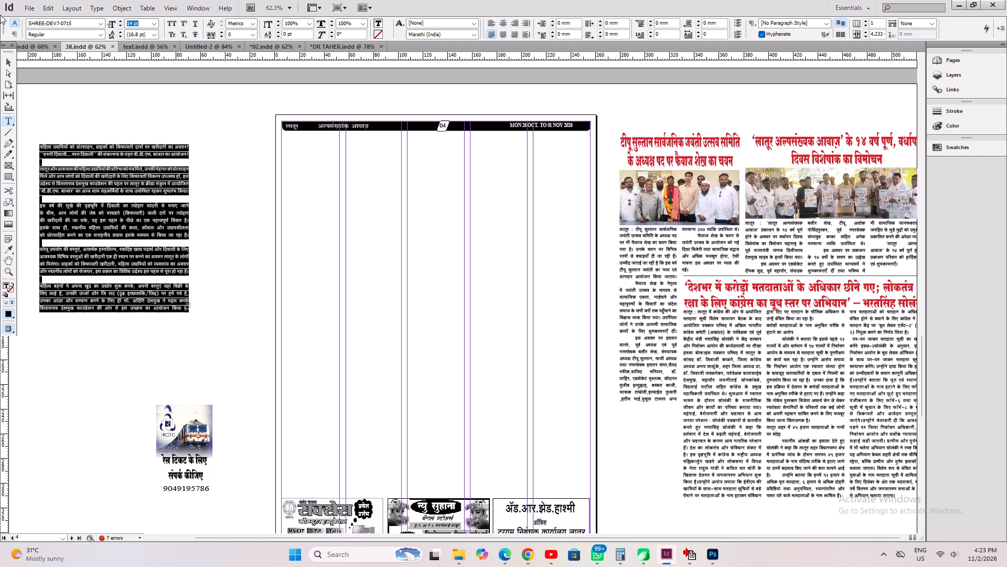
{"action": "type", "text": "13"}
{"action": "key", "text": "Return"}
{"action": "key", "text": "ctrl+alt+c"}
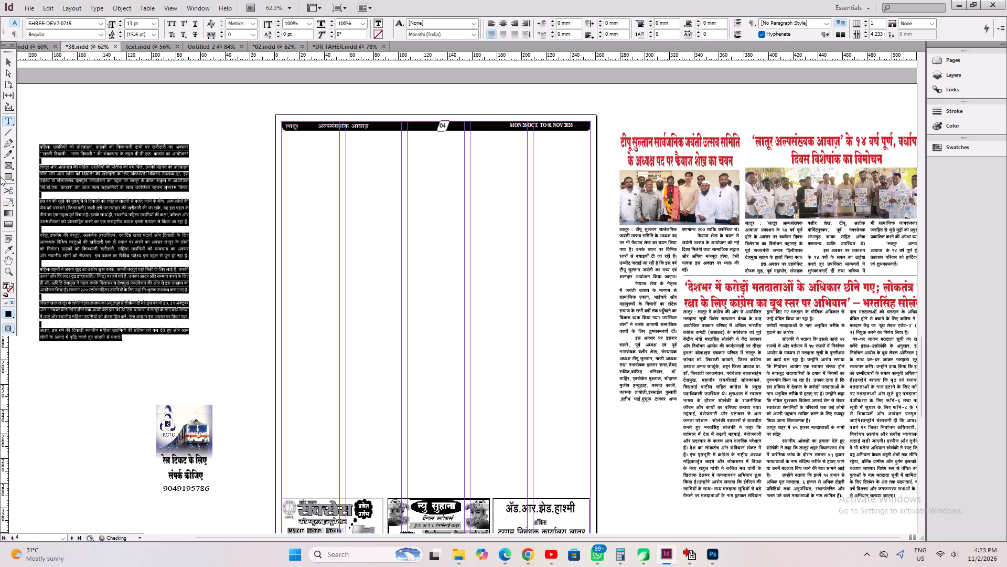
{"action": "left_click", "coordinate": [4, 53]}
{"action": "left_click", "coordinate": [6, 58]}
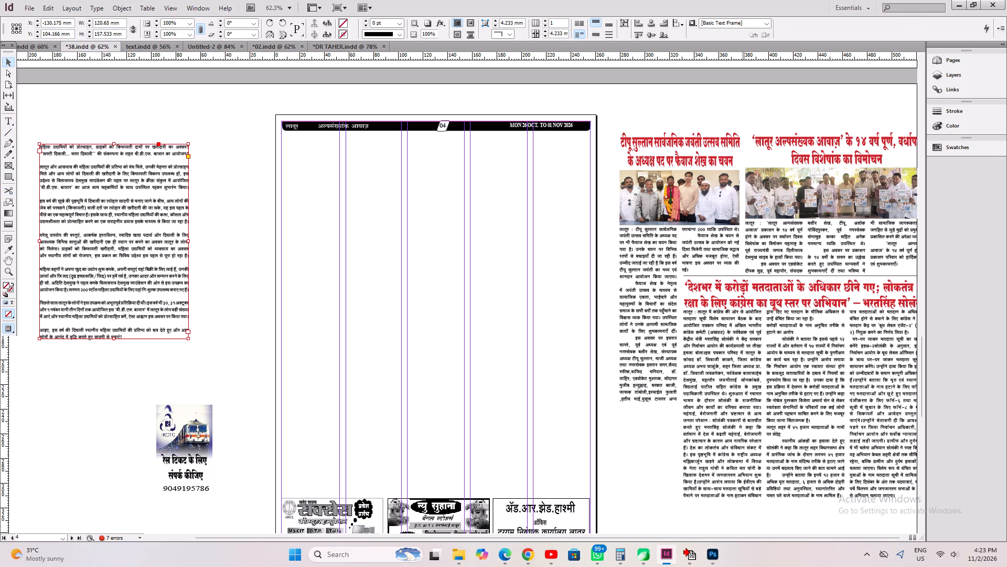
Move the red 'लातूर अल्पसंख्यक आवाज़' headline frame from the pasteboard to just below page 4's black header, at its first columns.
{"action": "left_click_drag", "start_coordinate": [831, 133], "coordinate": [367, 138]}
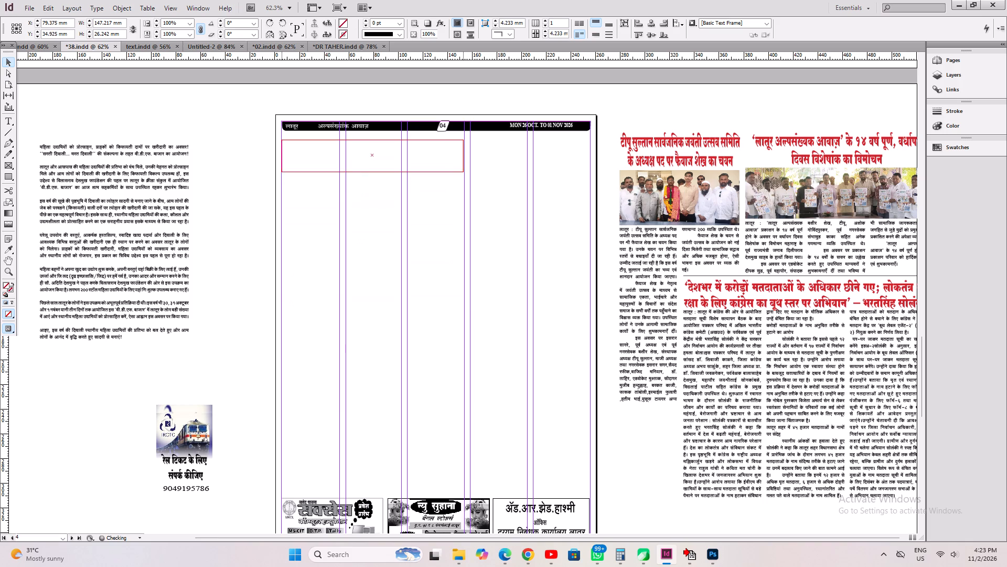
{"action": "left_click_drag", "start_coordinate": [367, 138], "coordinate": [368, 136]}
{"action": "left_click", "coordinate": [324, 256]}
Cut the opening line, महिला उद्यमियों को प्रोत्साहन, ग्राहकों को किफायती दामों पर खरीदारी का अवसर!, from the pasted article.
{"action": "left_click", "coordinate": [94, 203]}
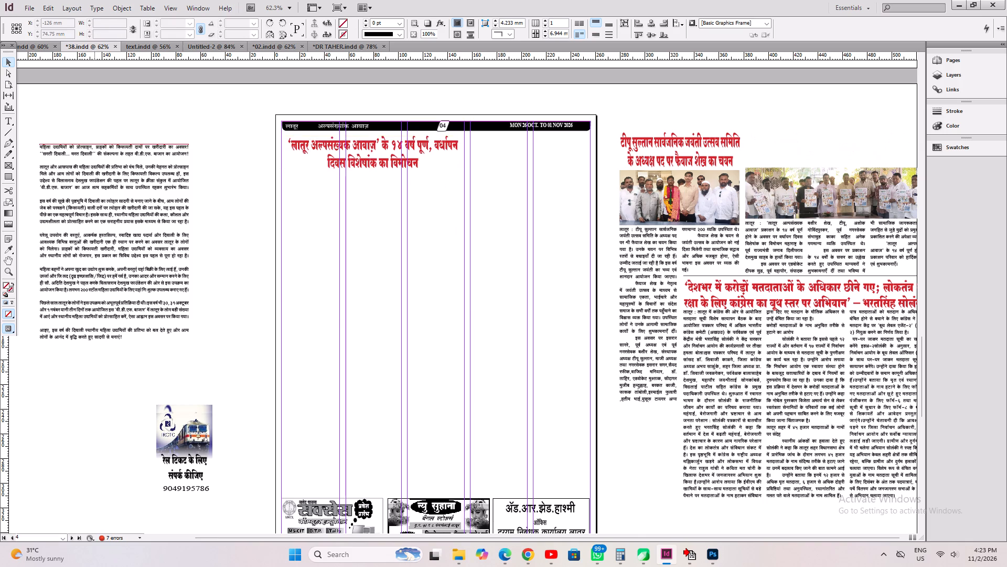
{"action": "key", "text": "ctrl+1"}
{"action": "scroll", "coordinate": [285, 187], "scroll_direction": "up", "scroll_amount": 4}
{"action": "key", "text": "ctrl+2"}
{"action": "scroll", "coordinate": [261, 292], "scroll_direction": "up", "scroll_amount": 5}
{"action": "key", "text": "space"}
{"action": "key", "text": "space"}
{"action": "key", "text": "space"}
{"action": "key", "text": "space"}
{"action": "key", "text": "space"}
{"action": "key", "text": "space"}
{"action": "key", "text": "space"}
{"action": "key", "text": "space"}
{"action": "key", "text": "space"}
{"action": "left_click_drag", "start_coordinate": [333, 199], "coordinate": [276, 455]}
{"action": "left_click", "coordinate": [276, 455]}
{"action": "left_click", "coordinate": [7, 123]}
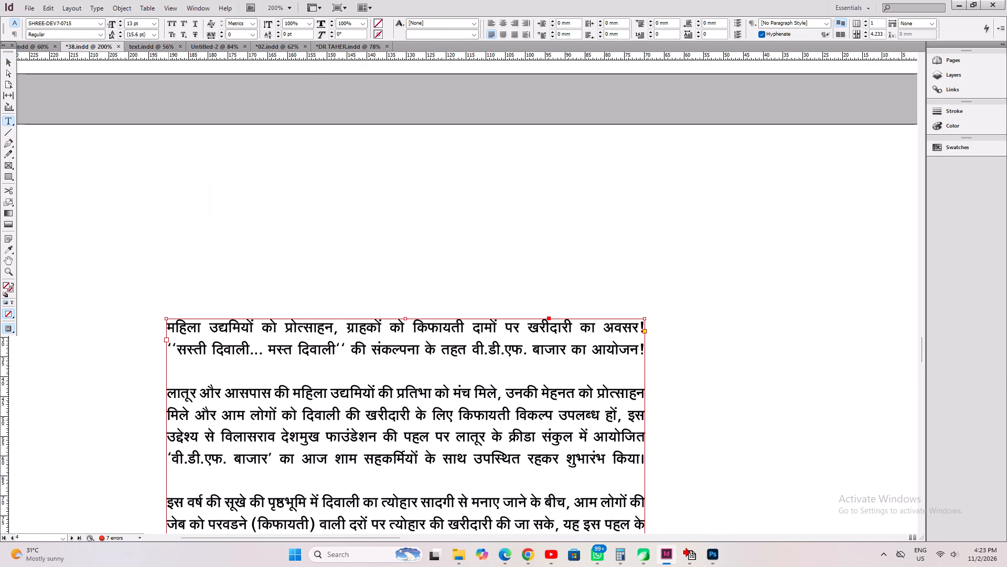
{"action": "left_click_drag", "start_coordinate": [168, 326], "coordinate": [858, 326]}
{"action": "key", "text": "ctrl+x"}
Replace the red headline's text on page 4 with the cut line, pasted without formatting.
{"action": "key", "text": "ctrl+1"}
{"action": "left_click_drag", "start_coordinate": [764, 404], "coordinate": [428, 393], "text": "alt"}
{"action": "left_click", "coordinate": [425, 312]}
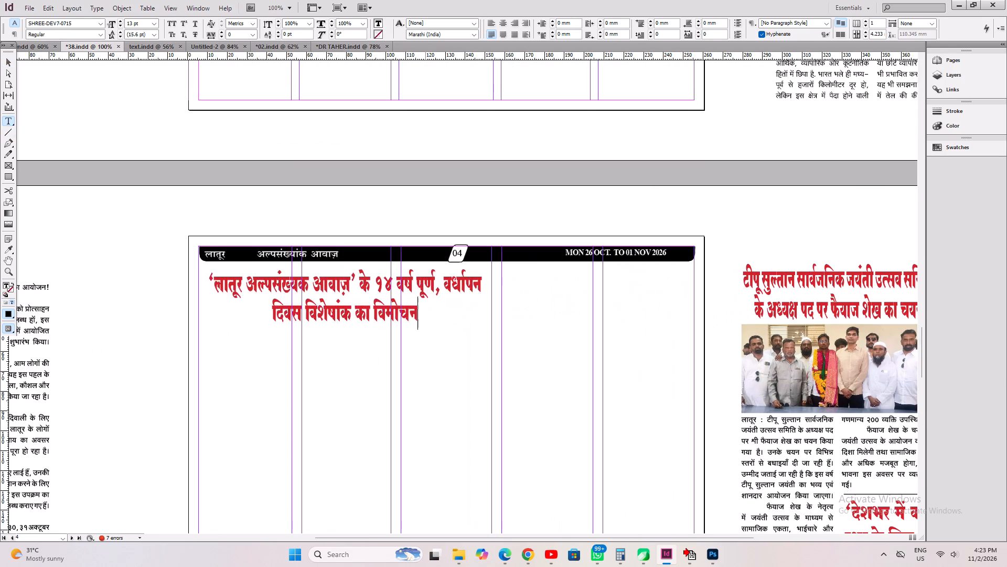
{"action": "key", "text": "ctrl+a"}
{"action": "left_click", "coordinate": [62, 8]}
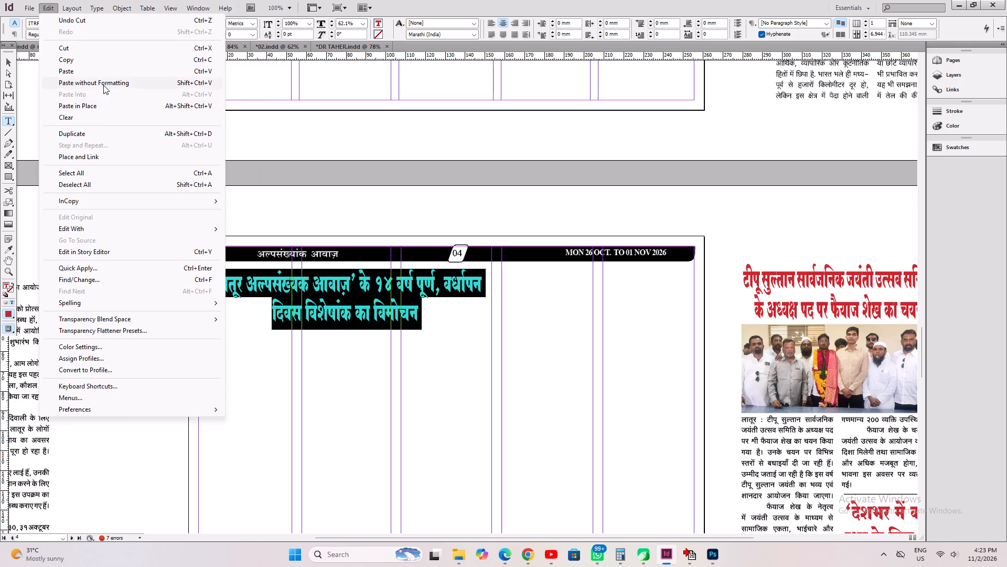
{"action": "left_click", "coordinate": [103, 84]}
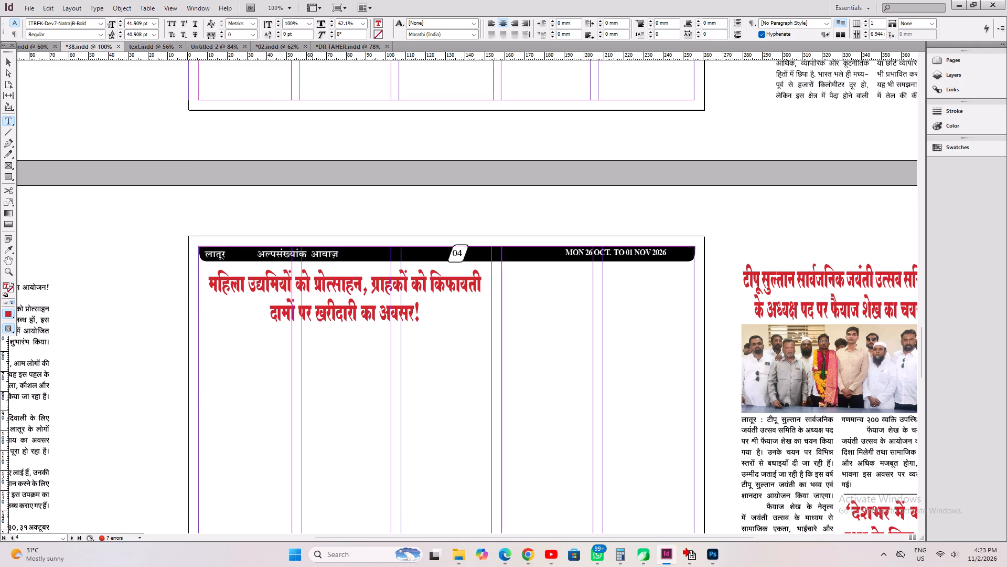
Insert a line break before किफायती in the page 4 headline.
{"action": "left_click", "coordinate": [433, 287]}
{"action": "key", "text": "Left"}
{"action": "key", "text": "Return"}
Enlarge the page 4 headline text to 53.909 pt and fit its frame to the content.
{"action": "key", "text": "ctrl+a"}
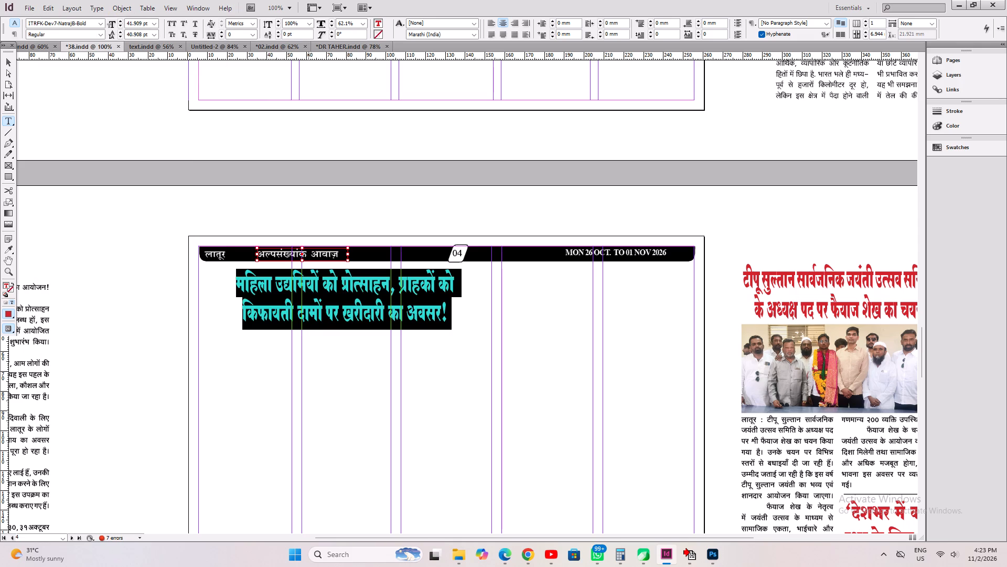
{"action": "key", "text": "ctrl+shift+period"}
{"action": "key", "text": "ctrl+shift+period"}
{"action": "key", "text": "ctrl+shift+period"}
{"action": "key", "text": "ctrl+shift+period"}
{"action": "key", "text": "ctrl+shift+period"}
{"action": "key", "text": "ctrl+shift+period"}
{"action": "key", "text": "ctrl+shift+period"}
{"action": "key", "text": "ctrl+shift+period"}
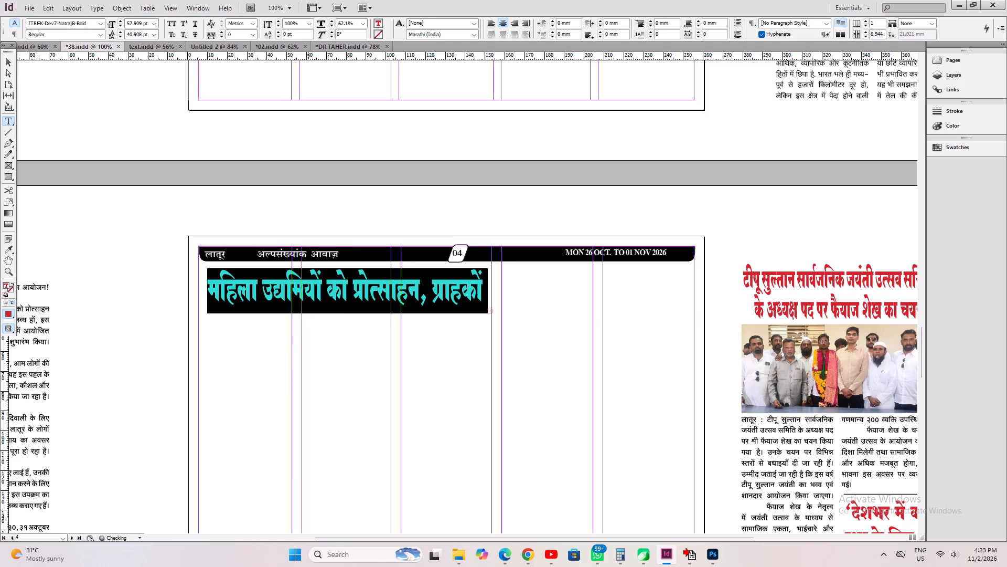
{"action": "key", "text": "ctrl+alt+c"}
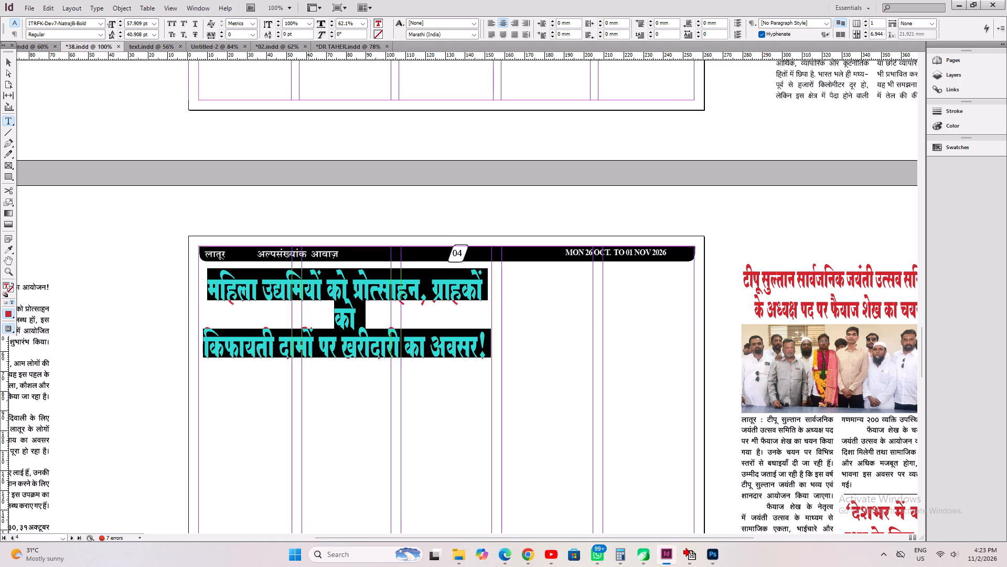
{"action": "key", "text": "ctrl+shift+comma"}
{"action": "key", "text": "ctrl+shift+comma"}
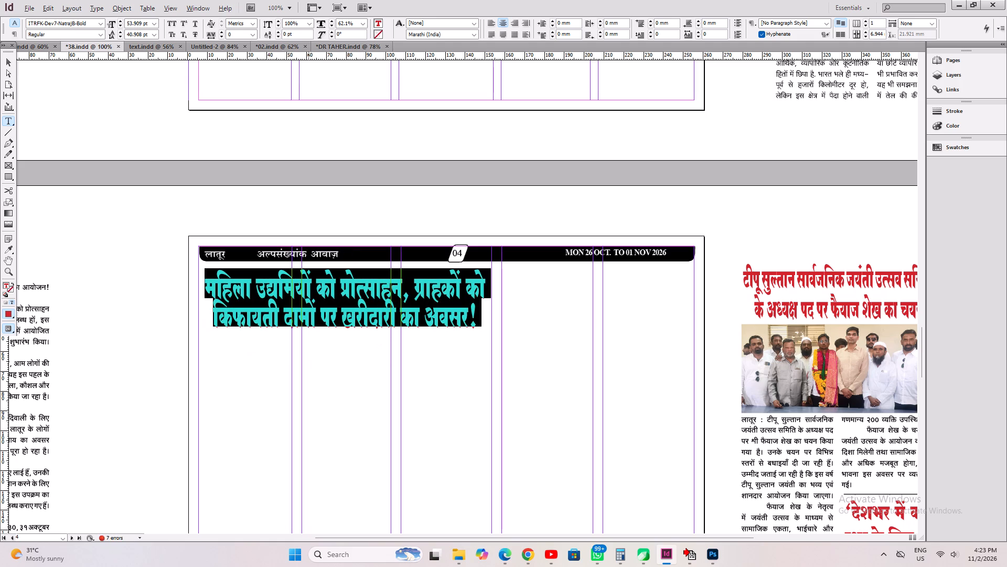
Increase the two-line headline's leading to about 55 pt and save the document.
{"action": "key", "text": "alt+Down"}
{"action": "key", "text": "alt+Down"}
{"action": "key", "text": "alt+Down"}
{"action": "key", "text": "alt+Down"}
{"action": "key", "text": "alt+Down"}
{"action": "key", "text": "alt+Down"}
{"action": "key", "text": "alt+Down"}
{"action": "key", "text": "alt+Down"}
{"action": "key", "text": "alt+Down"}
{"action": "key", "text": "alt+Down"}
{"action": "key", "text": "alt+Down"}
{"action": "key", "text": "alt+Up"}
{"action": "key", "text": "alt+Up"}
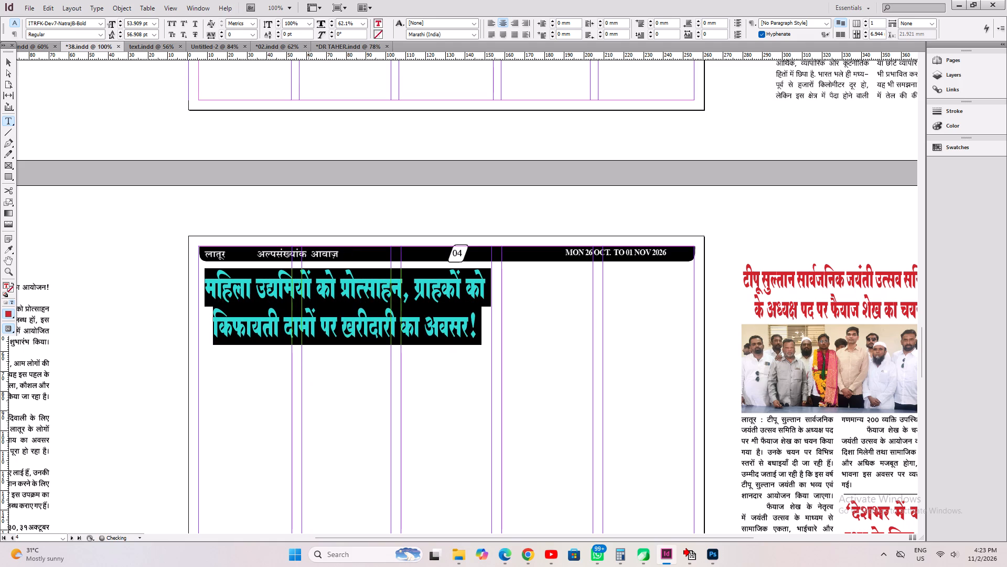
{"action": "key", "text": "ctrl+z"}
{"action": "key", "text": "ctrl+s"}
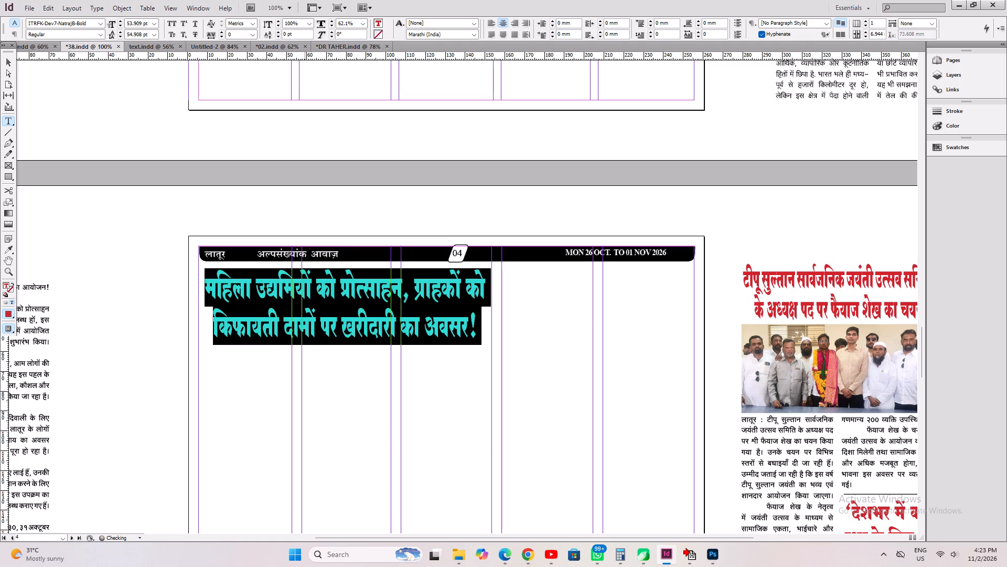
Copy the headline text and shorten its frame to end just below the second line.
{"action": "key", "text": "ctrl+c"}
{"action": "left_click", "coordinate": [6, 62]}
{"action": "left_click", "coordinate": [304, 340]}
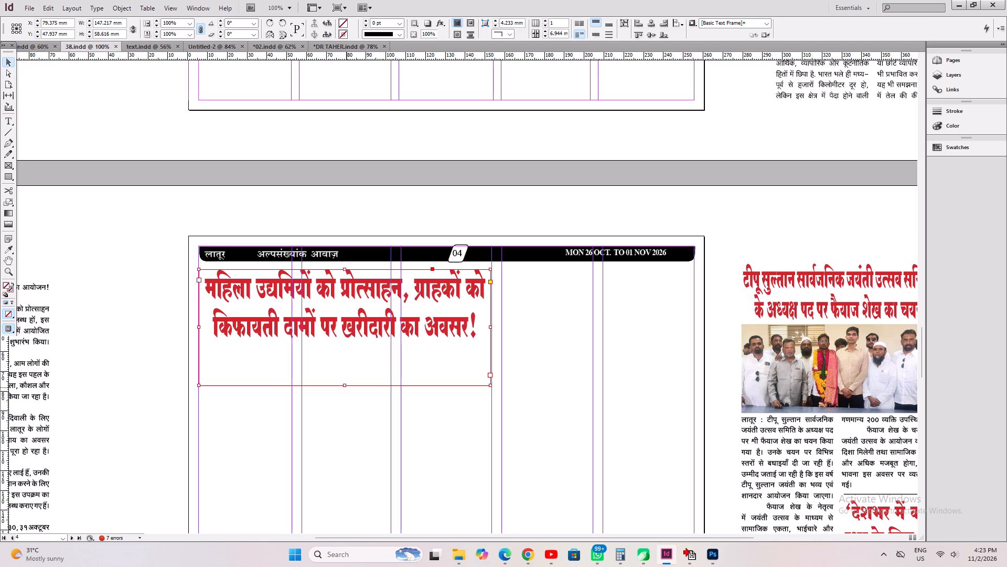
{"action": "left_click_drag", "start_coordinate": [347, 387], "coordinate": [351, 348]}
Delete the subheading line beginning 'सस्ती दिवाली... मस्त दिवाली' from the top of the pasteboard article.
{"action": "key", "text": "space"}
{"action": "left_click_drag", "start_coordinate": [293, 451], "coordinate": [692, 367]}
{"action": "left_click", "coordinate": [409, 368]}
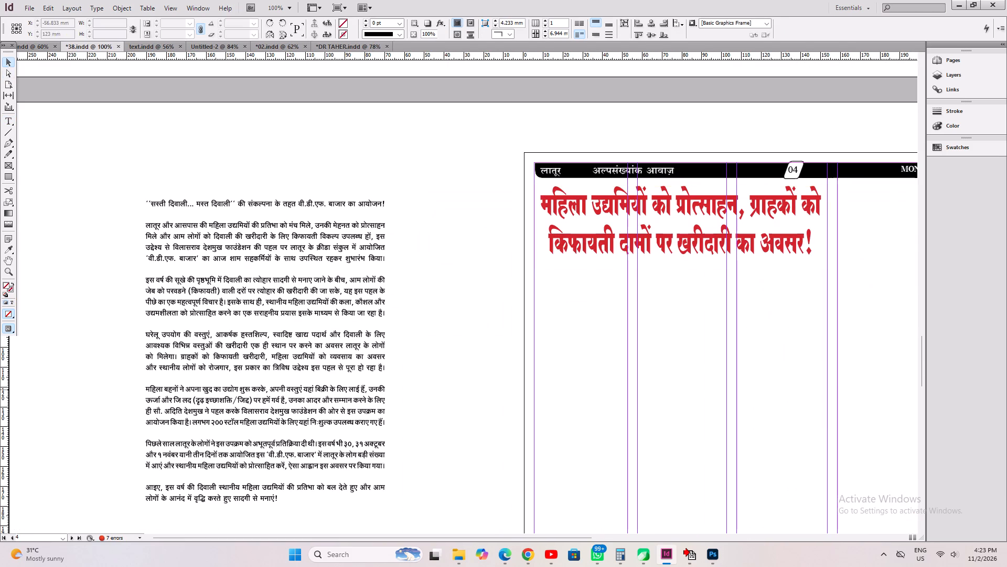
{"action": "left_click", "coordinate": [298, 352]}
{"action": "left_click", "coordinate": [10, 124]}
{"action": "left_click", "coordinate": [258, 218]}
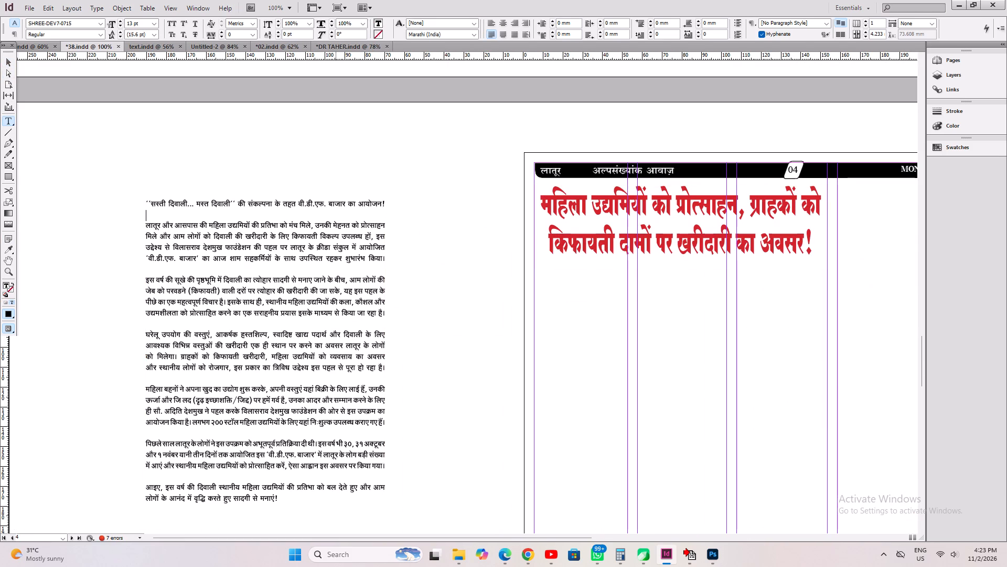
{"action": "triple_click", "coordinate": [323, 204]}
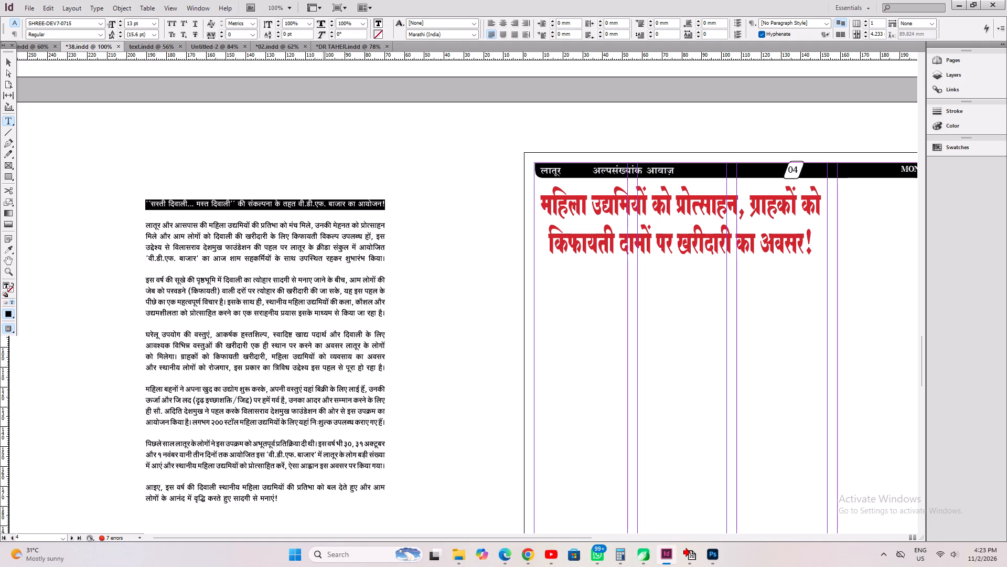
{"action": "key", "text": "BackSpace"}
Indent the article's first paragraph with a tab before लातूर.
{"action": "key", "text": "Down"}
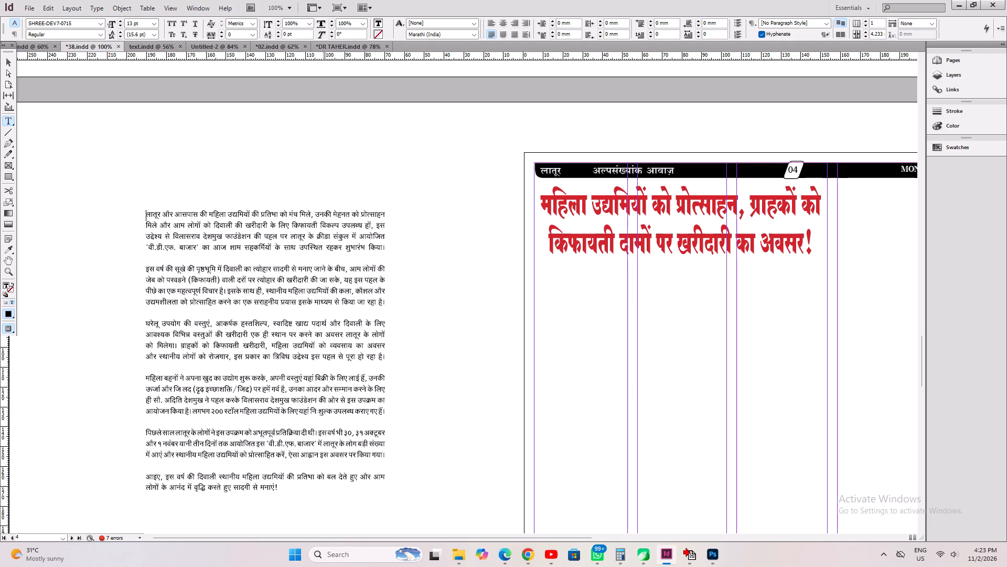
{"action": "key", "text": "Right"}
{"action": "key", "text": "Right"}
{"action": "key", "text": "Right"}
{"action": "key", "text": "Right"}
{"action": "key", "text": "Right"}
{"action": "key", "text": "Right"}
{"action": "key", "text": "Right"}
{"action": "key", "text": "Right"}
{"action": "key", "text": "Left"}
{"action": "key", "text": "Left"}
{"action": "key", "text": "Left"}
{"action": "key", "text": "Left"}
{"action": "key", "text": "Left"}
{"action": "key", "text": "Left"}
{"action": "key", "text": "Left"}
{"action": "key", "text": "Left"}
{"action": "key", "text": "Left"}
{"action": "key", "text": "Right"}
{"action": "key", "text": "Tab"}
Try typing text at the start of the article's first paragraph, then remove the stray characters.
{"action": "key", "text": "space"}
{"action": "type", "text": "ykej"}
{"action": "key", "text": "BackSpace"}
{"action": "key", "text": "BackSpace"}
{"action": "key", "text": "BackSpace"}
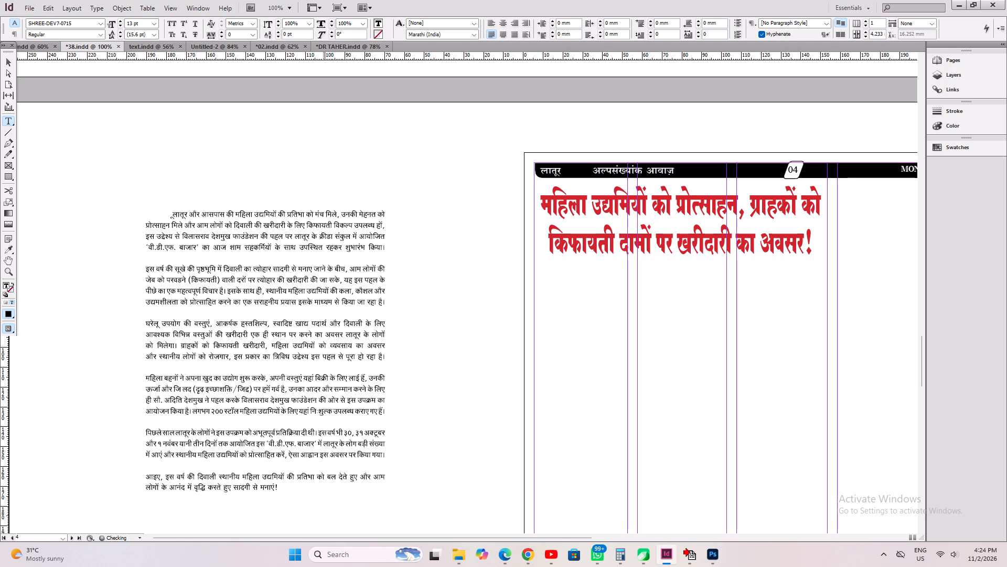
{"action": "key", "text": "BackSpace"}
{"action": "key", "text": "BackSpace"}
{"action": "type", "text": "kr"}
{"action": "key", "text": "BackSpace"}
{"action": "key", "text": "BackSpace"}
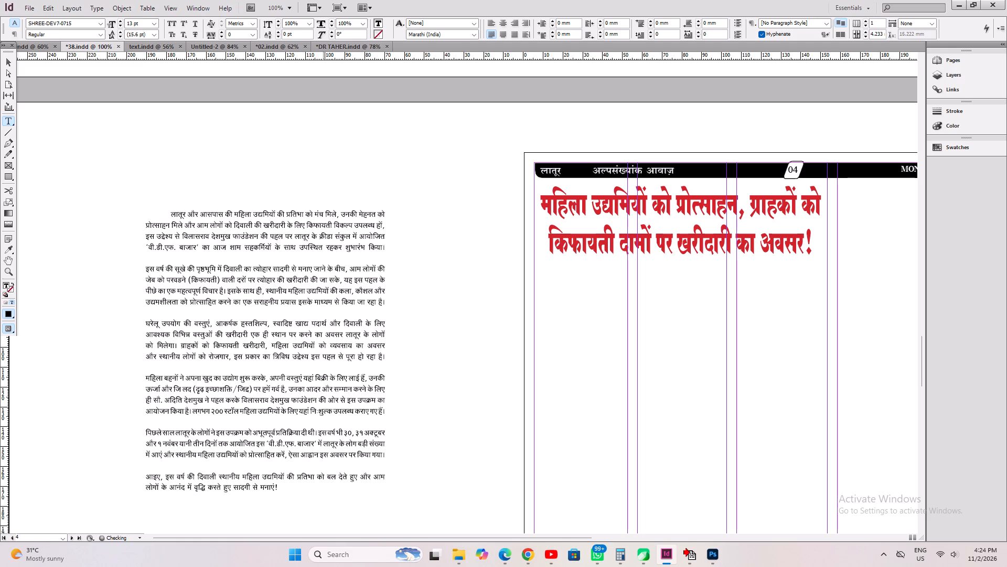
Switch to Shree-Lipi, set its font layout to Shree-Lipi 7.0, and dismiss its tips and main windows.
{"action": "left_click", "coordinate": [886, 561]}
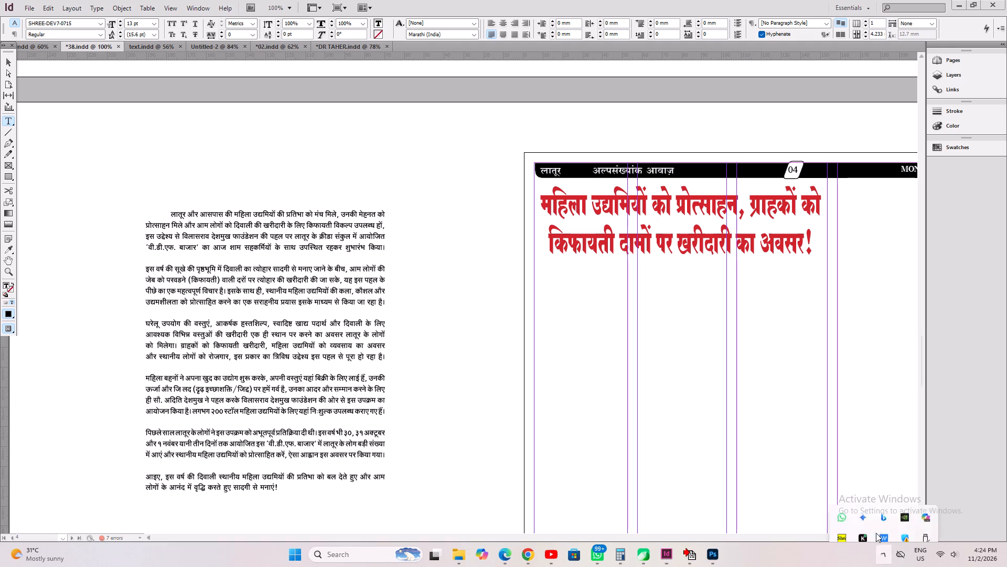
{"action": "double_click", "coordinate": [839, 521]}
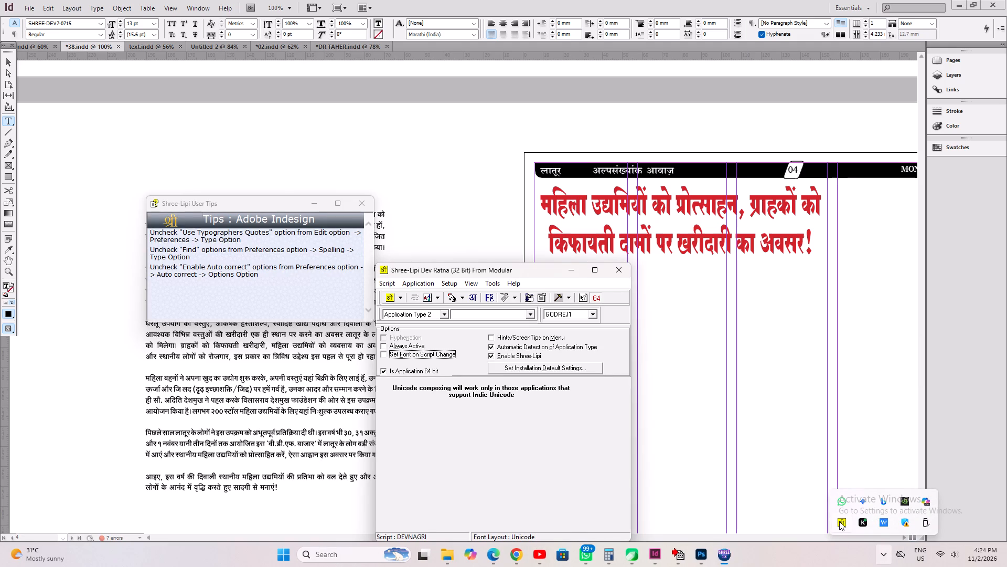
{"action": "left_click", "coordinate": [445, 282]}
{"action": "left_click", "coordinate": [450, 296]}
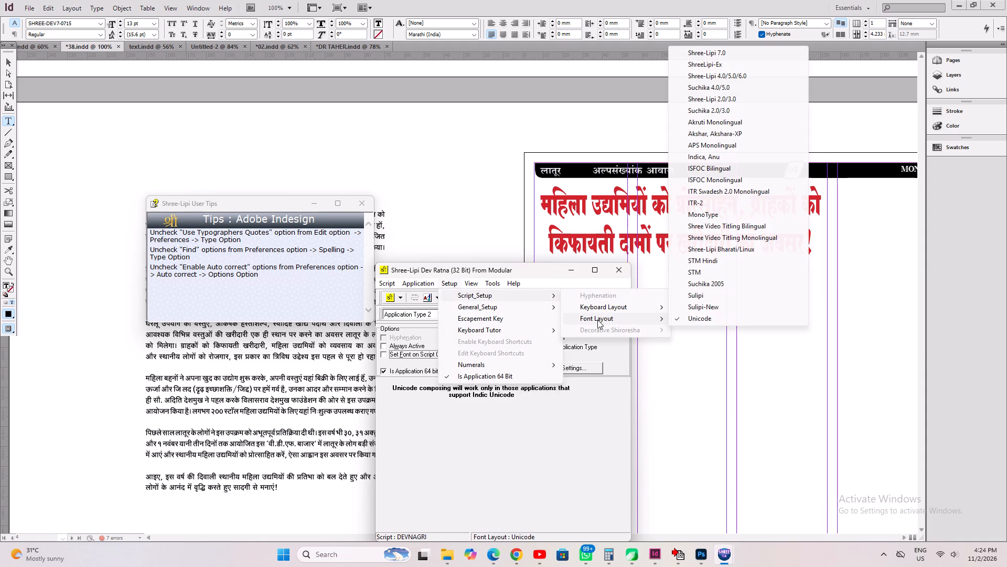
{"action": "left_click", "coordinate": [737, 323]}
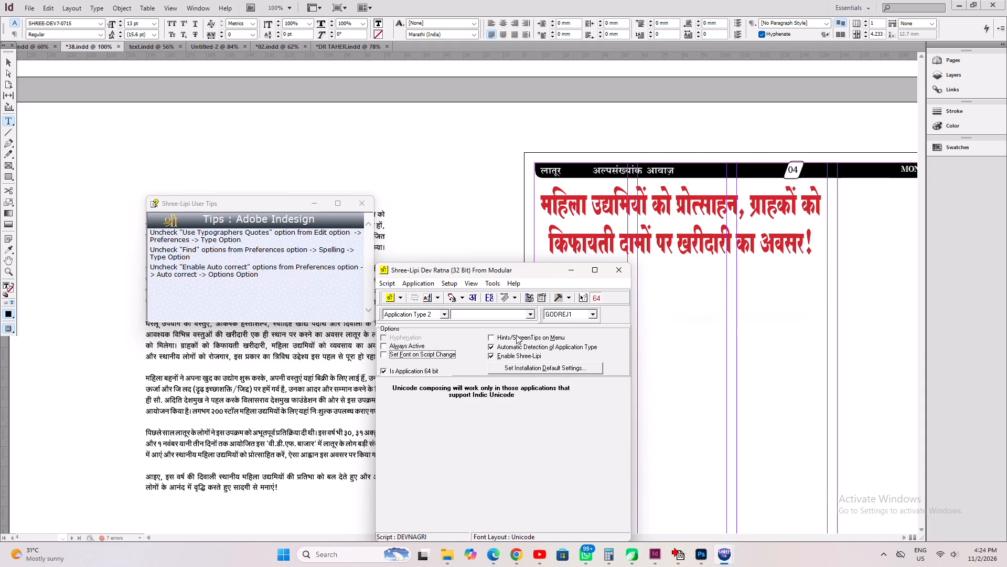
{"action": "left_click", "coordinate": [451, 281]}
{"action": "left_click", "coordinate": [453, 292]}
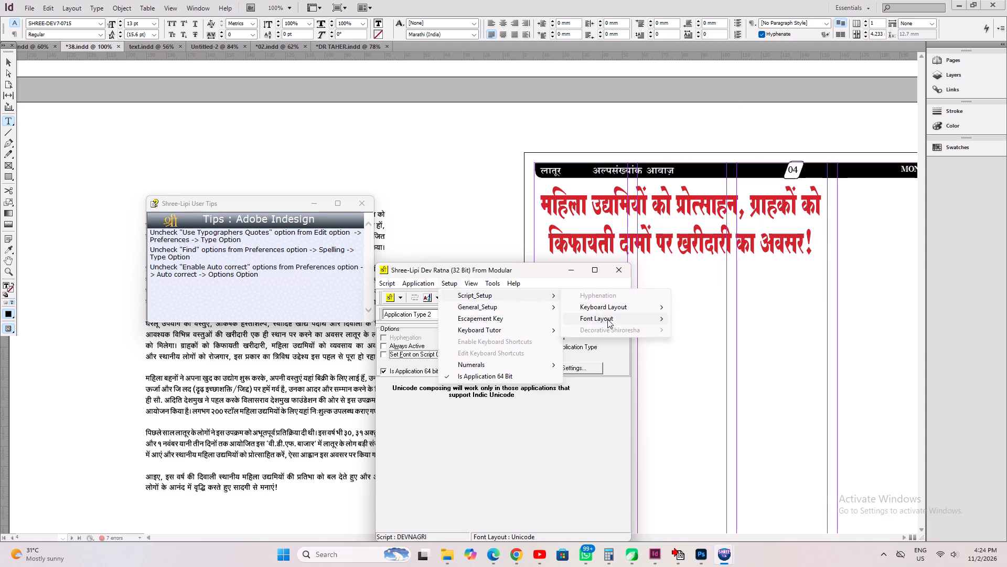
{"action": "left_click", "coordinate": [608, 307]}
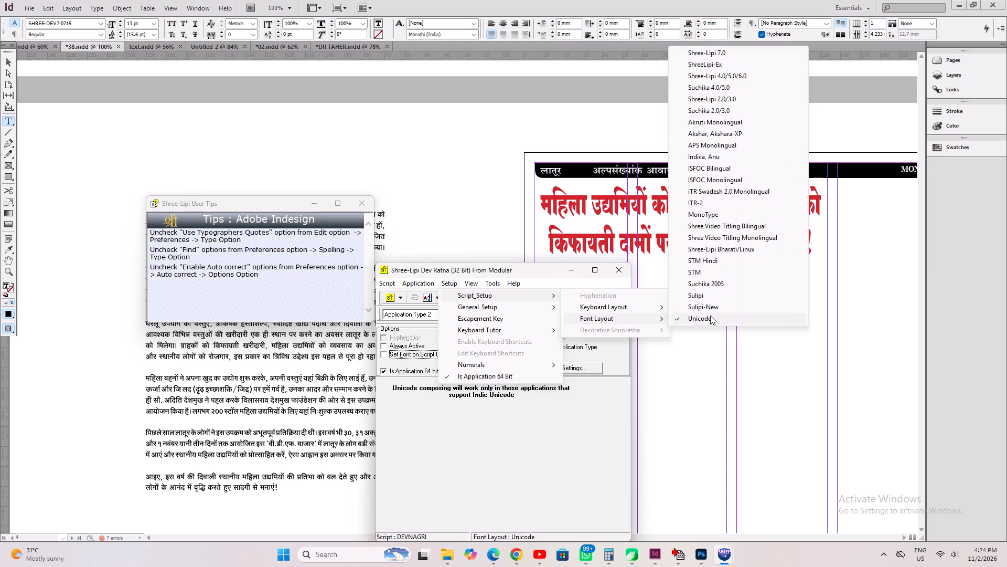
{"action": "left_click", "coordinate": [698, 58]}
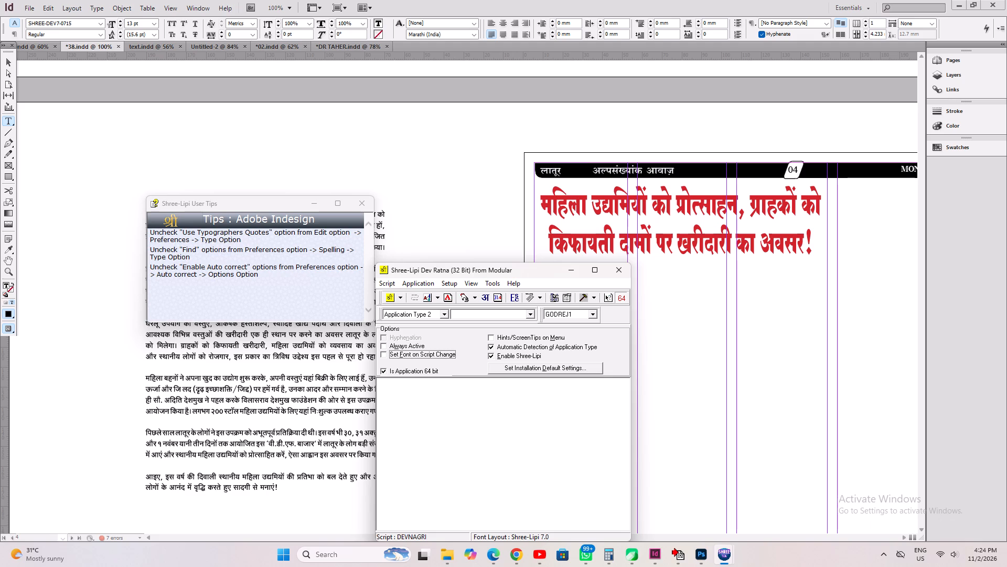
{"action": "left_click", "coordinate": [586, 279]}
{"action": "left_click", "coordinate": [312, 205]}
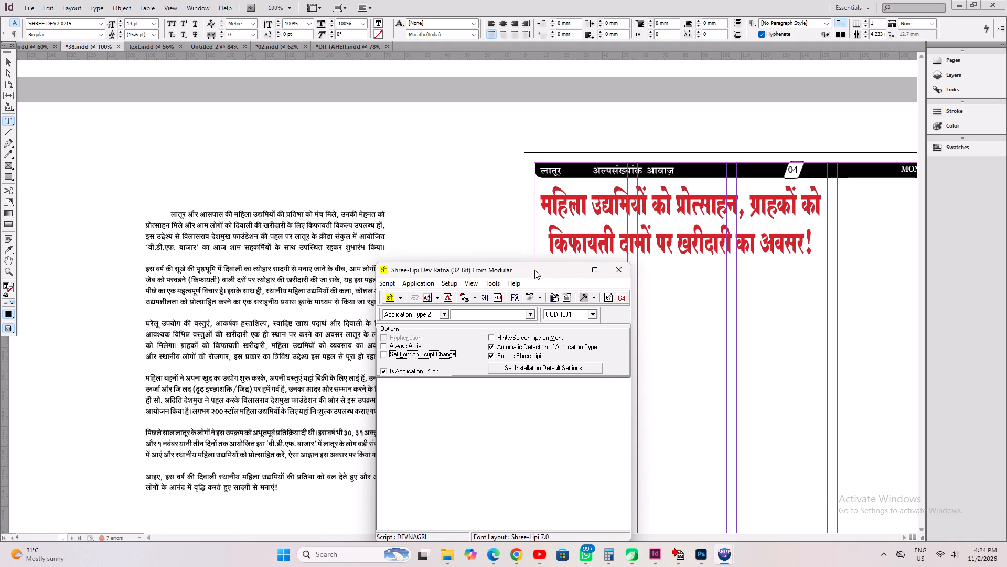
{"action": "left_click", "coordinate": [566, 272]}
Remove the tab indent before लातूर and the empty line above the article's first paragraph.
{"action": "left_click", "coordinate": [272, 277]}
{"action": "left_click", "coordinate": [226, 214]}
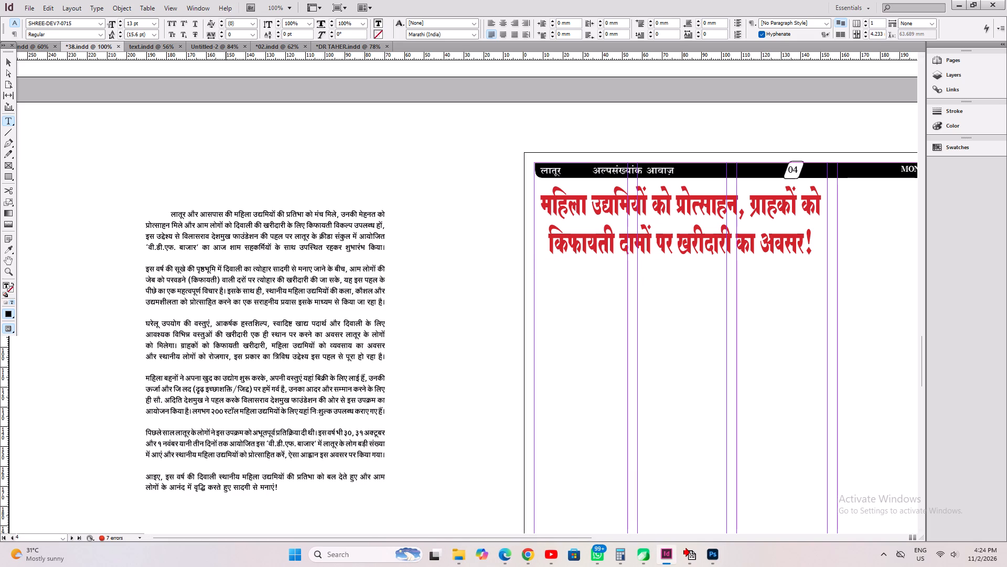
{"action": "key", "text": "Left"}
{"action": "key", "text": "Left"}
{"action": "key", "text": "Left"}
{"action": "key", "text": "Left"}
{"action": "key", "text": "Left"}
{"action": "key", "text": "Left"}
{"action": "key", "text": "Left"}
{"action": "key", "text": "Left"}
{"action": "key", "text": "Left"}
{"action": "key", "text": "Left"}
{"action": "key", "text": "Left"}
{"action": "key", "text": "Left"}
{"action": "key", "text": "Left"}
{"action": "key", "text": "Left"}
{"action": "key", "text": "Left"}
{"action": "key", "text": "Left"}
{"action": "key", "text": "Left"}
{"action": "key", "text": "Left"}
{"action": "key", "text": "Left"}
{"action": "key", "text": "Left"}
{"action": "key", "text": "Left"}
{"action": "key", "text": "Right"}
{"action": "key", "text": "Right"}
{"action": "key", "text": "Up"}
{"action": "key", "text": "Down"}
{"action": "key", "text": "shift+Right"}
{"action": "key", "text": "shift+Left"}
{"action": "key", "text": "shift+Up"}
{"action": "key", "text": "BackSpace"}
{"action": "key", "text": "BackSpace"}
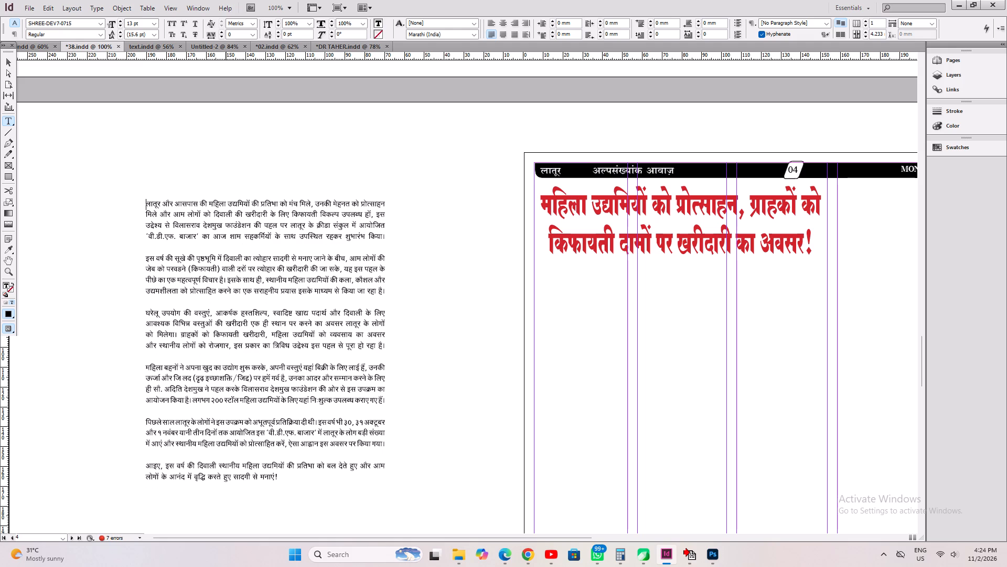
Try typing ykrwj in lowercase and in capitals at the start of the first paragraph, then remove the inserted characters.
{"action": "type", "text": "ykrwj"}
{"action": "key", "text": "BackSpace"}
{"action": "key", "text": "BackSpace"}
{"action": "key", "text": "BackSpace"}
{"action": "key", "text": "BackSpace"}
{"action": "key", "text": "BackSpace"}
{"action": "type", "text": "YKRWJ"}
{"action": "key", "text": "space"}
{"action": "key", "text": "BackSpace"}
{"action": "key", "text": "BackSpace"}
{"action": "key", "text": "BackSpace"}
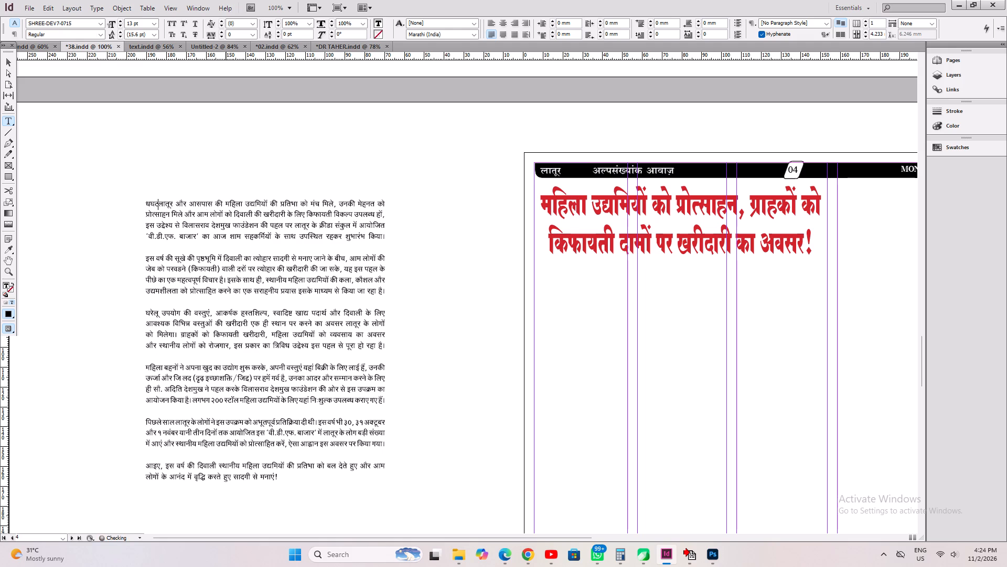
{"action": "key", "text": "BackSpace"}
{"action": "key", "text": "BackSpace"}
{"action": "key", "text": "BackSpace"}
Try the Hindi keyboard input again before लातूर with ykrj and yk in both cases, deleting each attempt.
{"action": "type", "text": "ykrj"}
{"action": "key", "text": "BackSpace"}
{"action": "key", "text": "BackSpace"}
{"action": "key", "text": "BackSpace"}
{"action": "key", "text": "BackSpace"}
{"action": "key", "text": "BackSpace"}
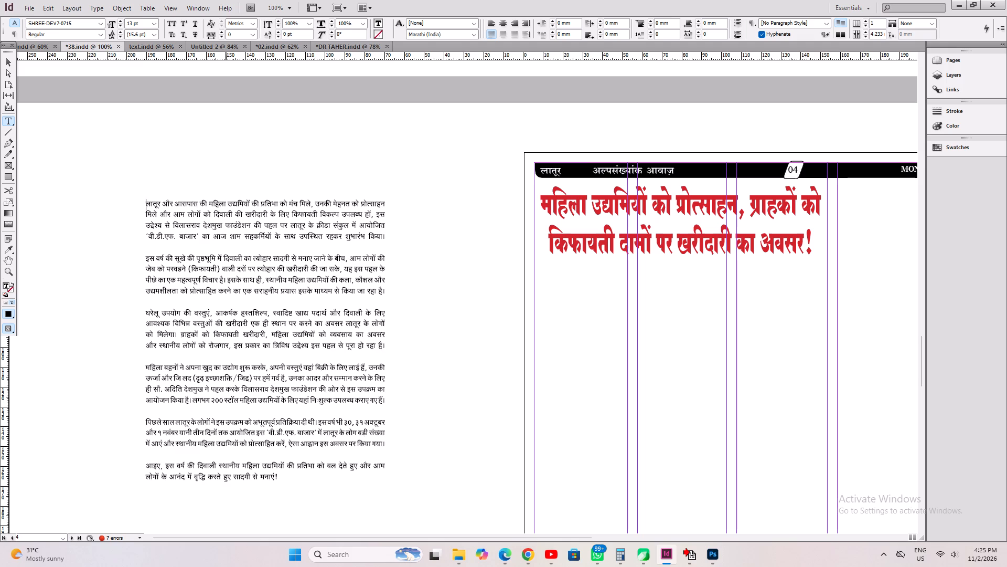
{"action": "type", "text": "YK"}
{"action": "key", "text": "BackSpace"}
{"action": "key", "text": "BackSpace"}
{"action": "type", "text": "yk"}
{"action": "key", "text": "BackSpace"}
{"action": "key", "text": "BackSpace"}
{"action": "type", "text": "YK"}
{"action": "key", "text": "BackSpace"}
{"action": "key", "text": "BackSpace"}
Reopen the Shree-Lipi main window to check its script setup options, and leave it for the Windows desktop.
{"action": "left_click", "coordinate": [895, 560]}
{"action": "left_click", "coordinate": [885, 558]}
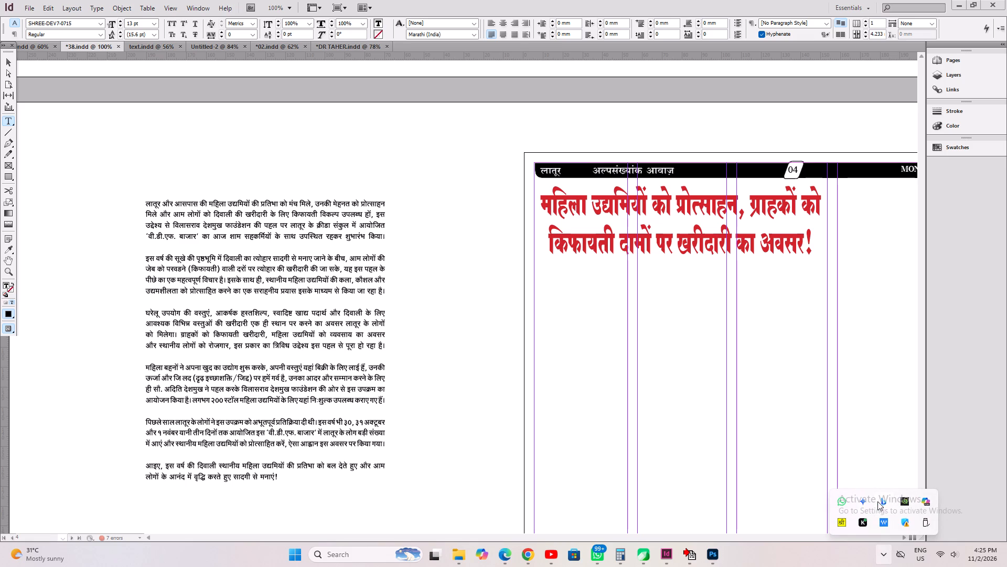
{"action": "double_click", "coordinate": [843, 524]}
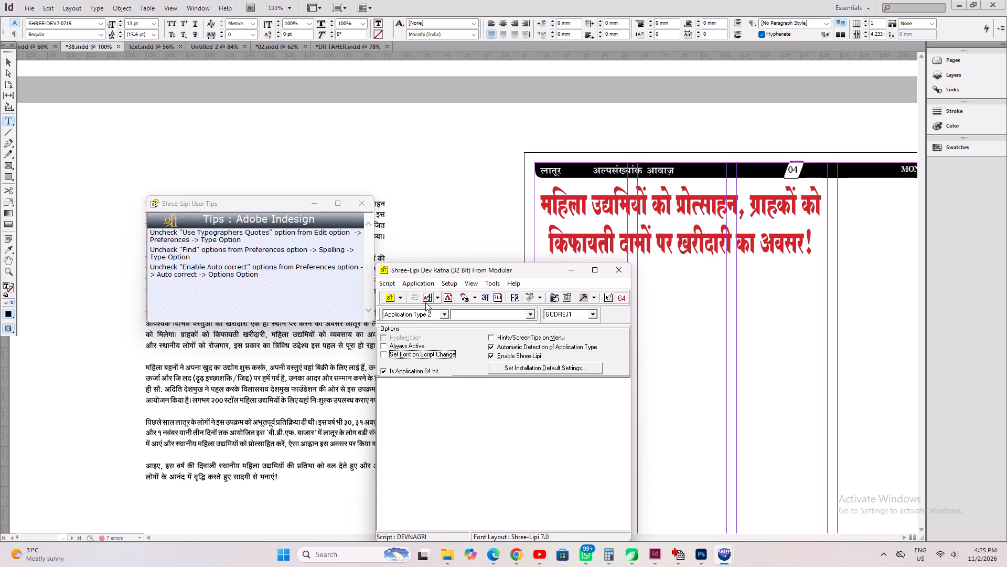
{"action": "left_click", "coordinate": [446, 282]}
{"action": "left_click", "coordinate": [454, 290]}
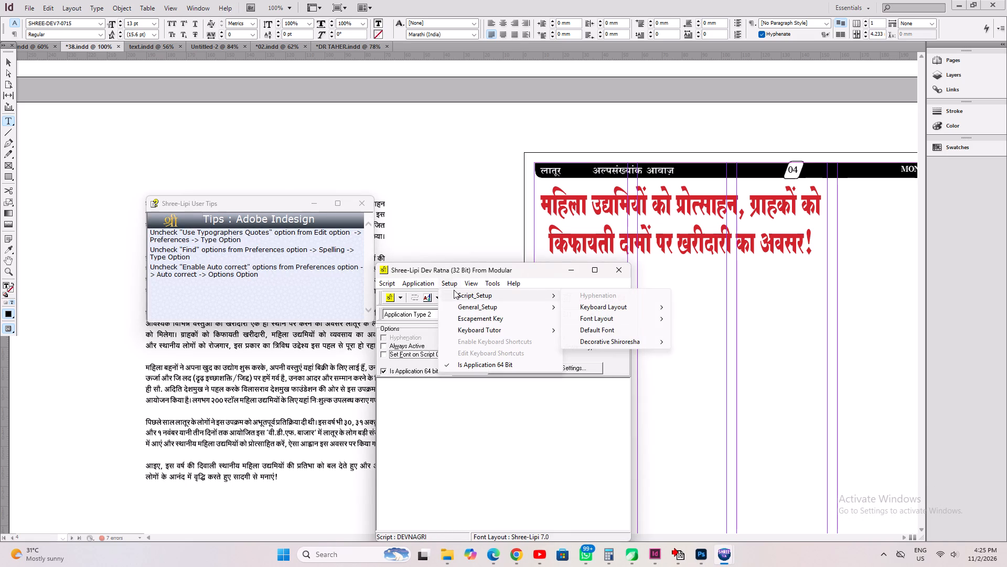
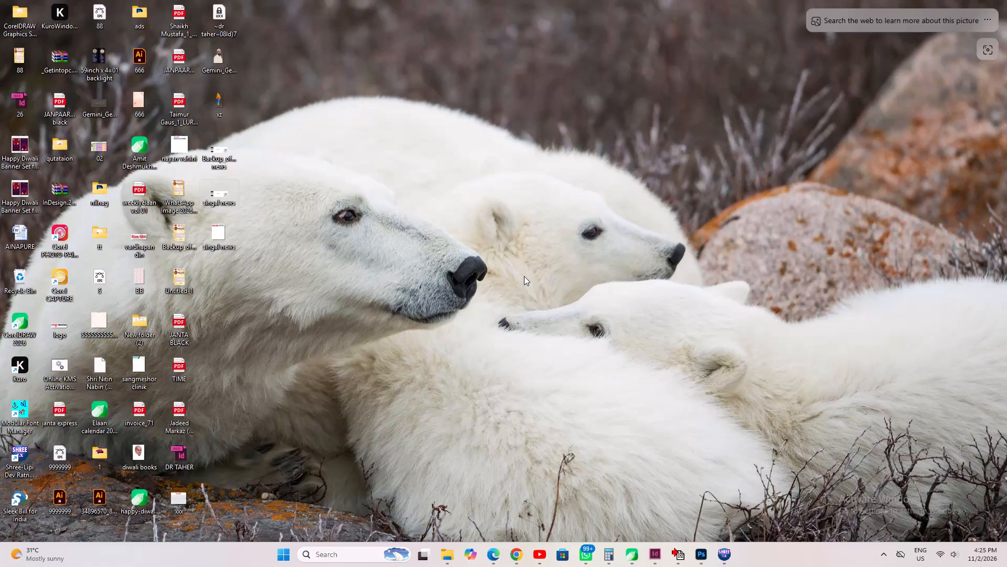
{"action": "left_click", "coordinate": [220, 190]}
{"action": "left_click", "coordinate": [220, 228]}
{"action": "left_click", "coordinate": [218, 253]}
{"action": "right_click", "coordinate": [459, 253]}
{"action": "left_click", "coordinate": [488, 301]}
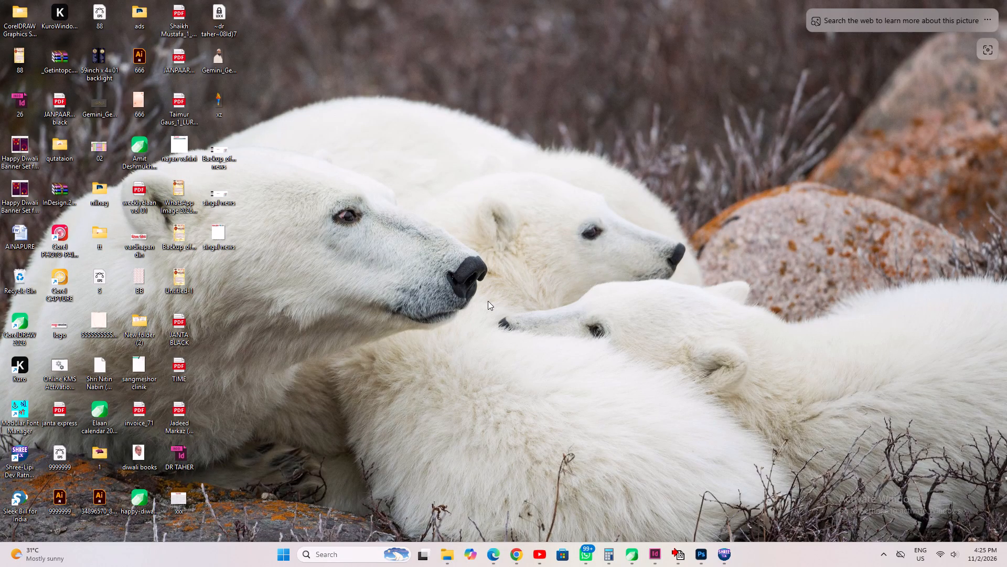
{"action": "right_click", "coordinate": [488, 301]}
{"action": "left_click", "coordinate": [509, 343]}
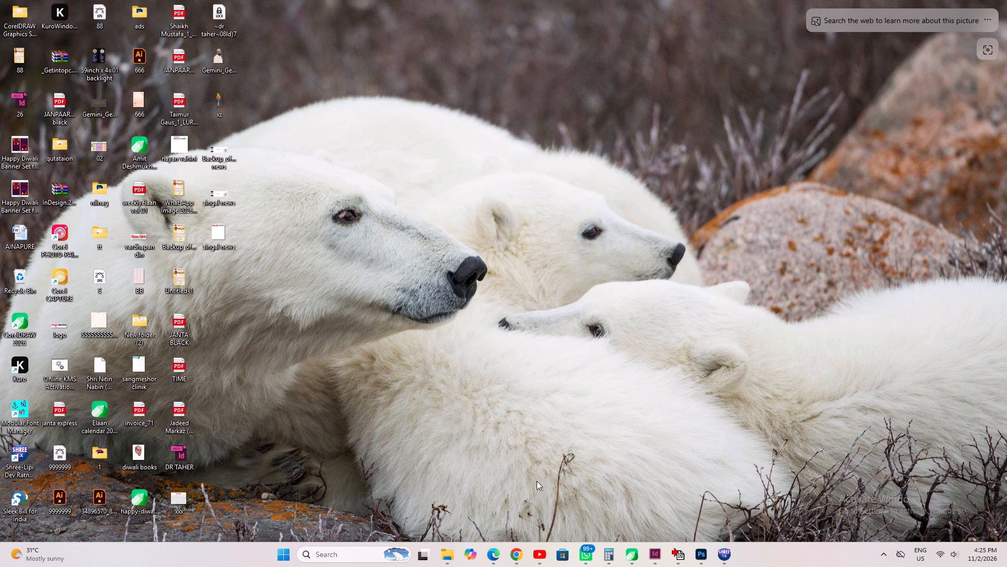
Switch to WhatsApp and save the chat attachment to the Desktop as singal news.cdr.
{"action": "left_click", "coordinate": [587, 558]}
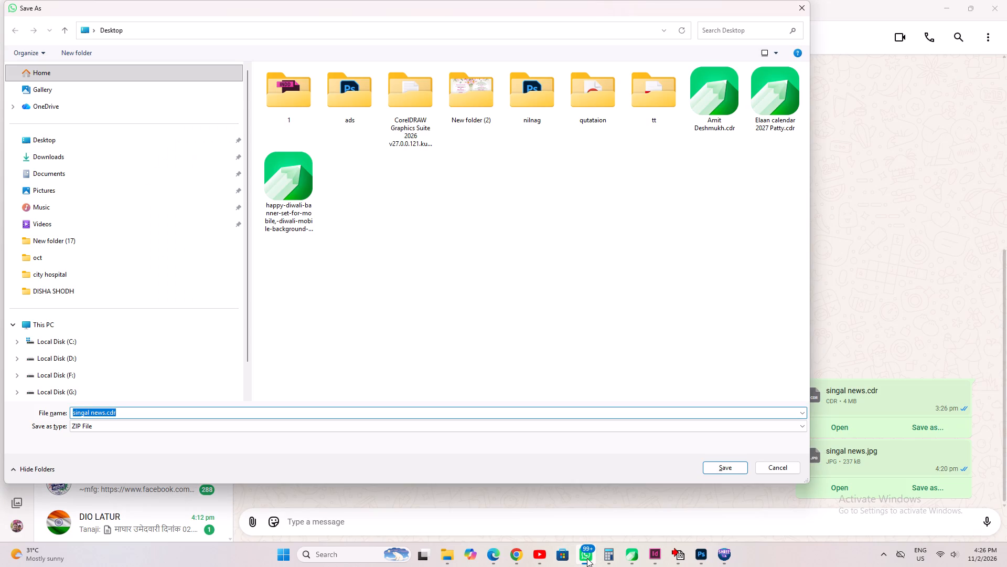
{"action": "left_click", "coordinate": [780, 476]}
{"action": "left_click", "coordinate": [100, 23]}
{"action": "left_click", "coordinate": [725, 467]}
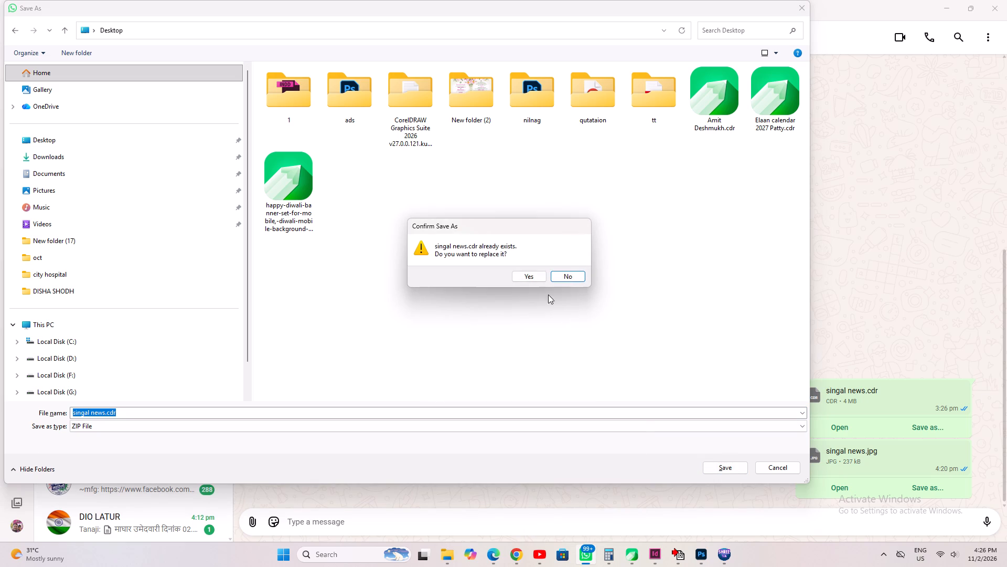
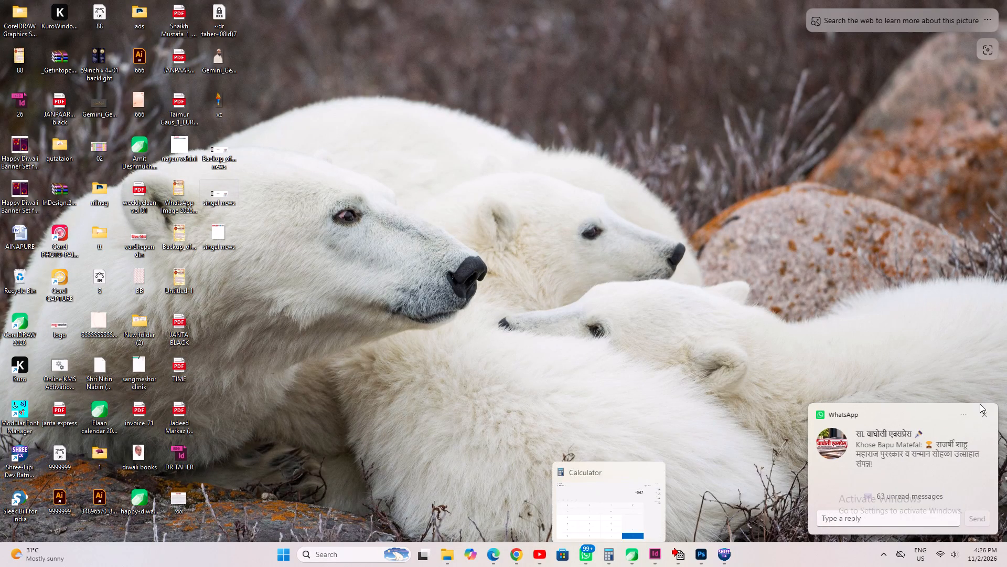
Dismiss the WhatsApp notification and switch to CorelDRAW with the singal news.cdr page.
{"action": "left_click", "coordinate": [984, 414]}
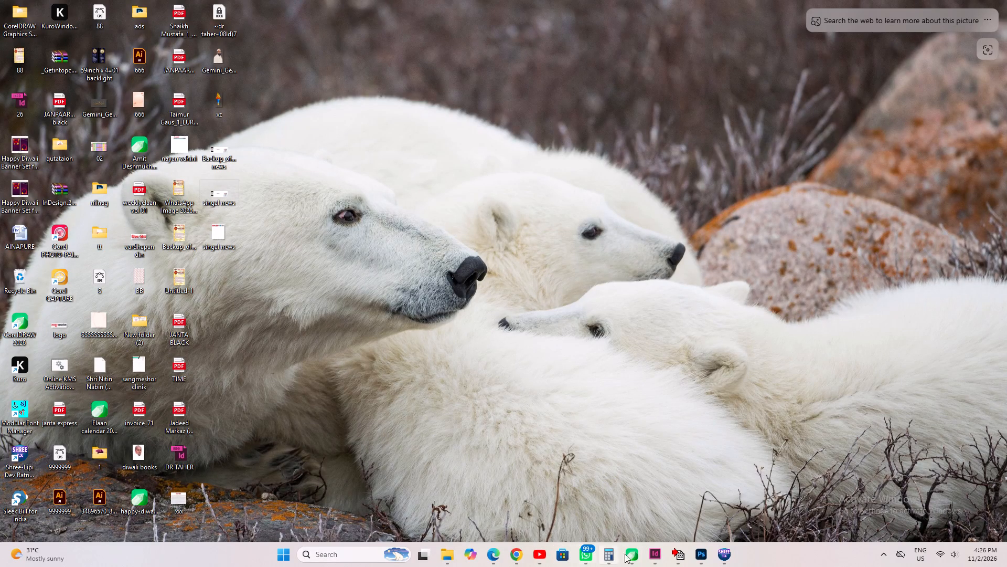
{"action": "left_click", "coordinate": [629, 553]}
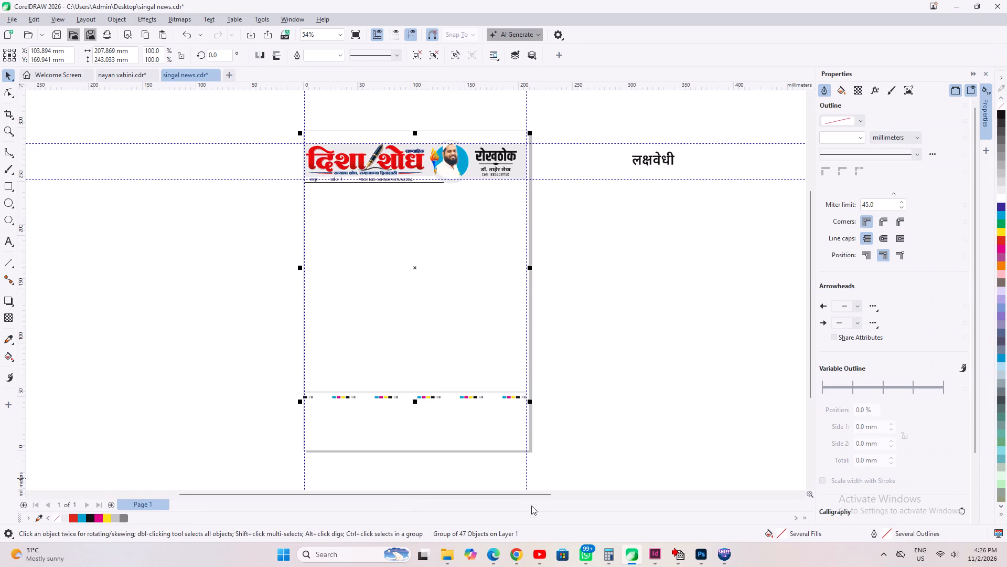
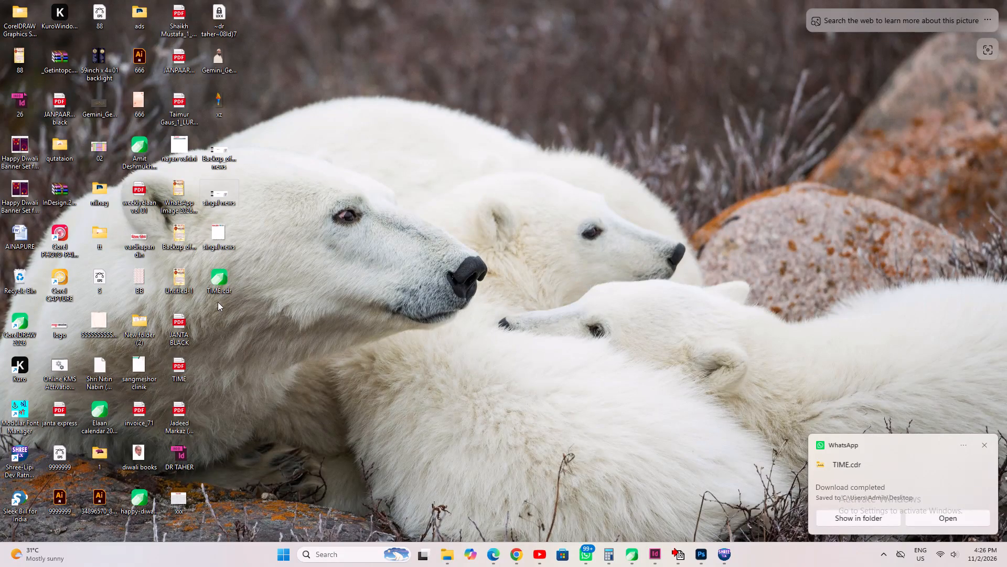
Open the downloaded TIME.cdr calendar file from the desktop in CorelDRAW.
{"action": "left_click", "coordinate": [225, 281]}
{"action": "right_click", "coordinate": [225, 280]}
{"action": "left_click", "coordinate": [282, 110]}
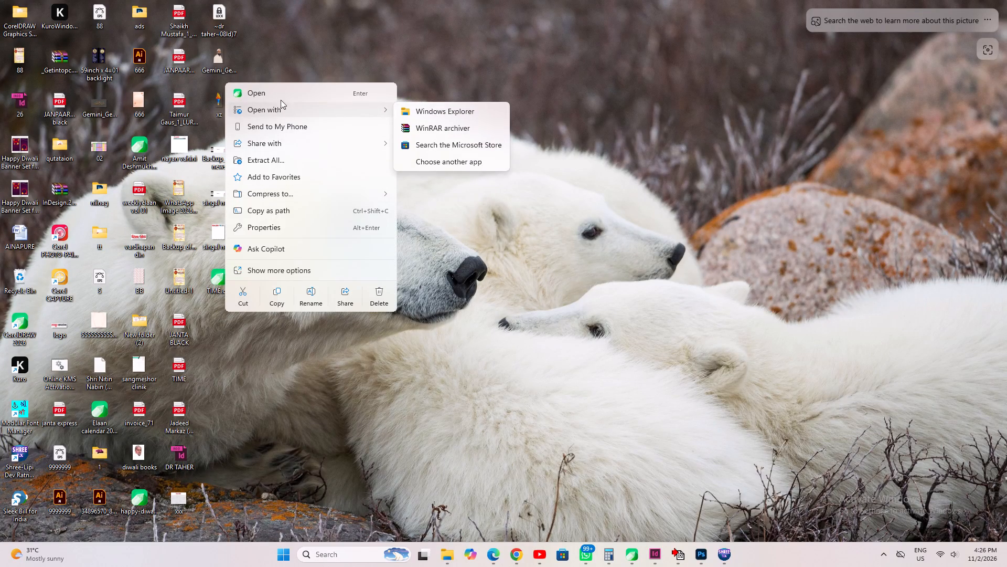
{"action": "left_click", "coordinate": [281, 93]}
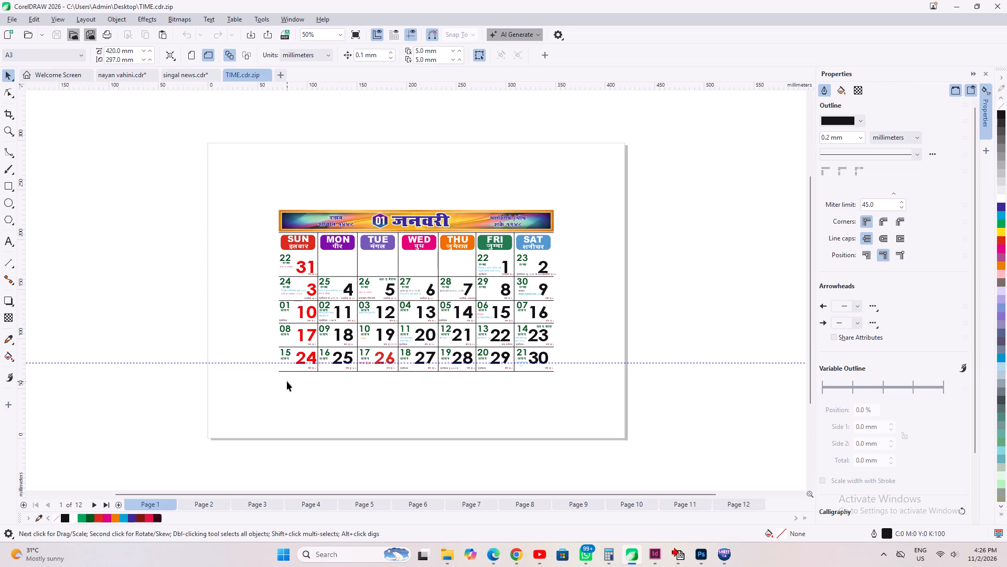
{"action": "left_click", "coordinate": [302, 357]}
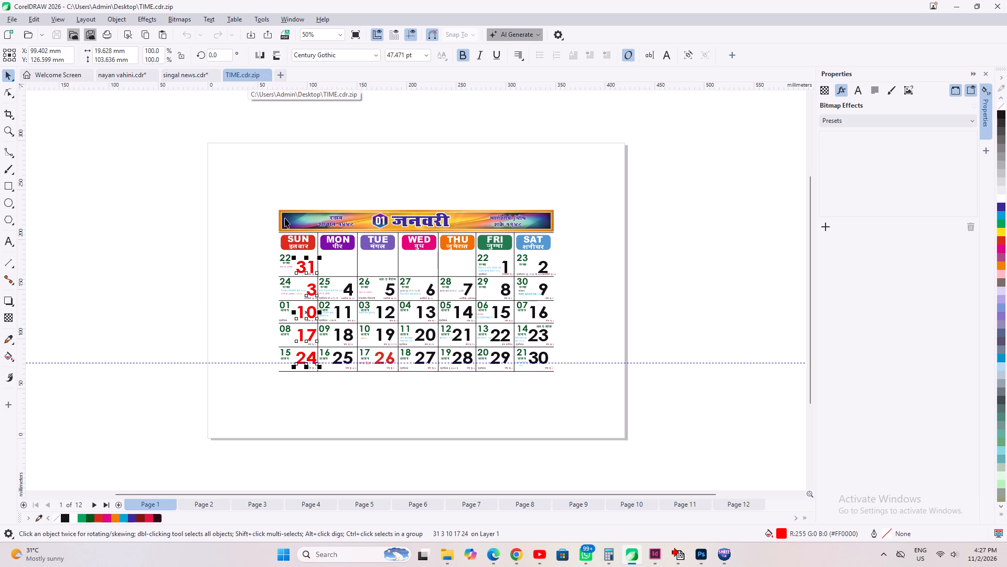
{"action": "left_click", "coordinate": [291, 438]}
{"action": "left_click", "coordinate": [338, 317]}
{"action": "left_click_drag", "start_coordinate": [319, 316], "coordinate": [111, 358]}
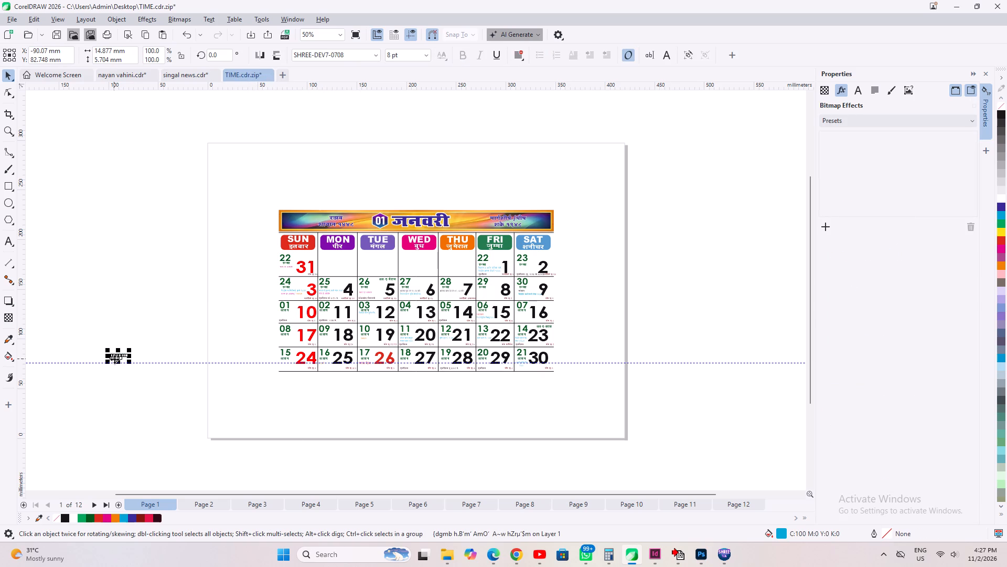
Switch from CorelDRAW to the newspaper layout 38.indd in InDesign.
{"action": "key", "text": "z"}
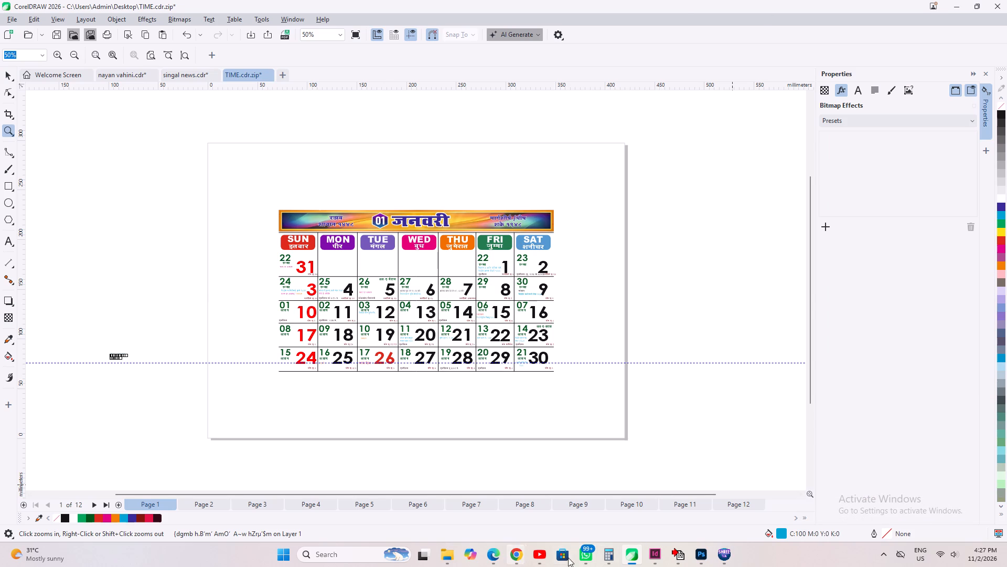
{"action": "left_click", "coordinate": [627, 563]}
{"action": "left_click", "coordinate": [627, 563]}
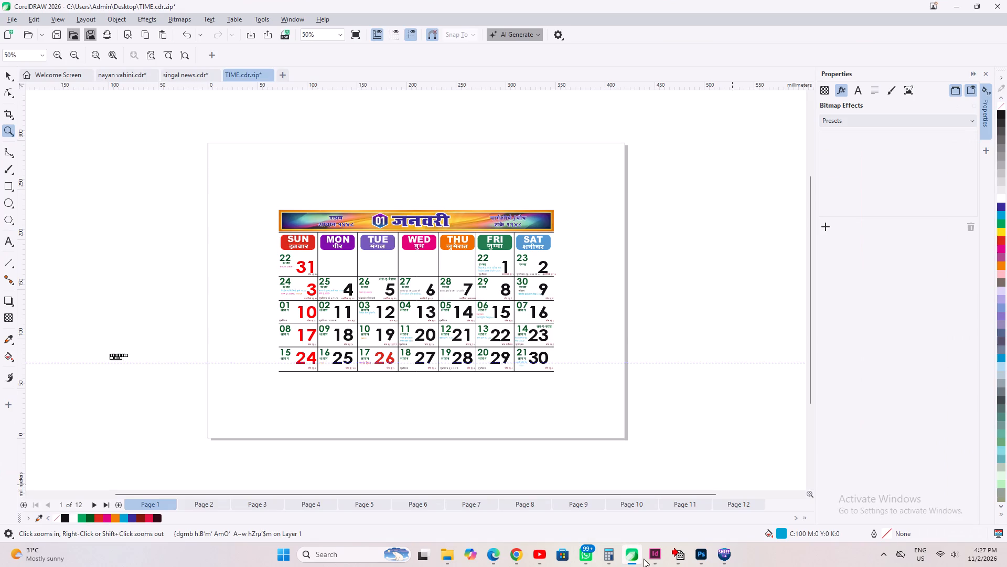
{"action": "left_click", "coordinate": [650, 558]}
Join the article paragraphs starting with इस वर्ष and घरेलू onto the first paragraph by removing the breaks and empty lines before them.
{"action": "left_click", "coordinate": [316, 312]}
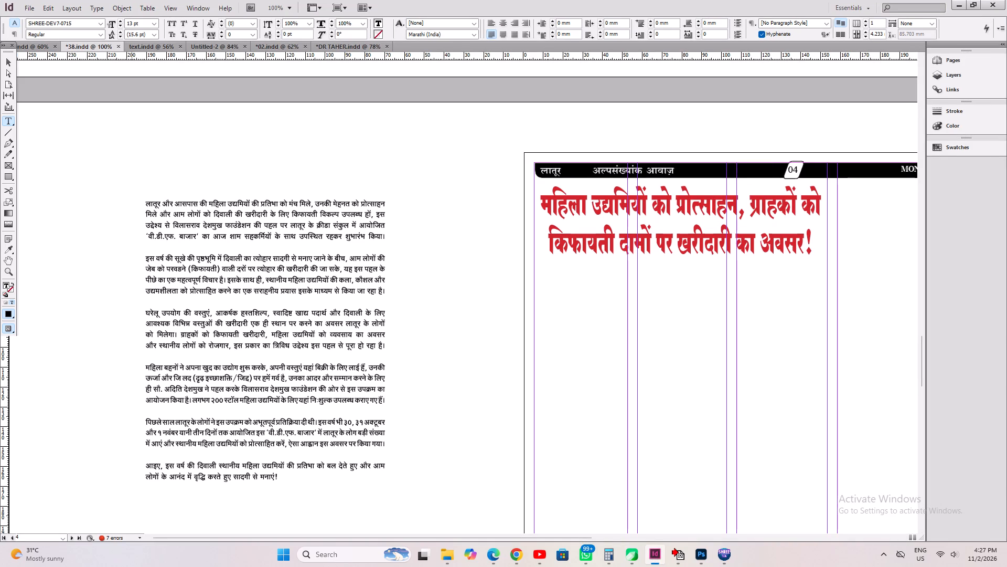
{"action": "left_click", "coordinate": [147, 258]}
{"action": "key", "text": "BackSpace"}
{"action": "key", "text": "BackSpace"}
{"action": "left_click", "coordinate": [197, 304]}
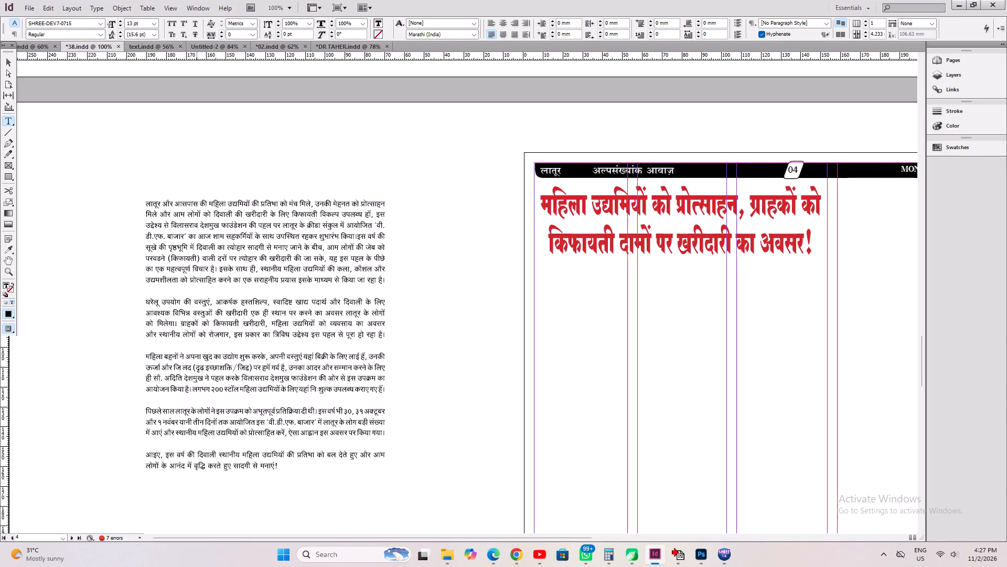
{"action": "key", "text": "Home"}
{"action": "key", "text": "BackSpace"}
{"action": "key", "text": "BackSpace"}
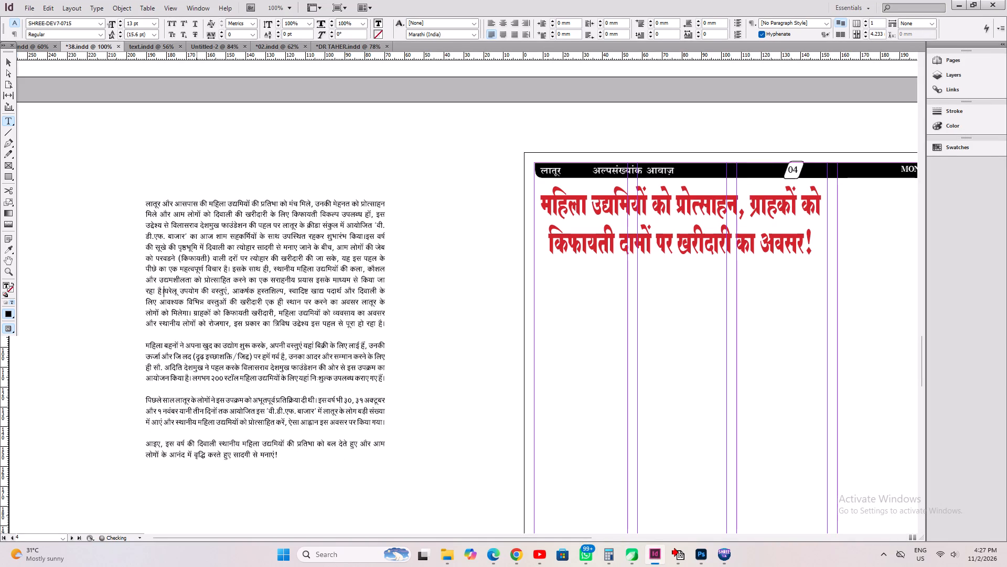
Merge the women-entrepreneurs article's four paragraphs into one by removing the blank-line breaks and putting a single space at each join.
{"action": "left_click", "coordinate": [161, 351]}
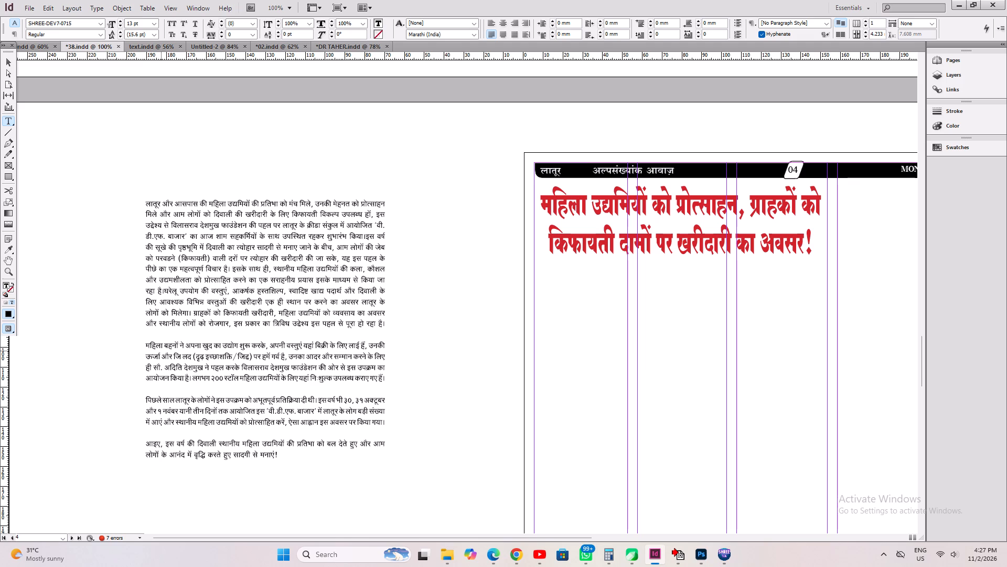
{"action": "key", "text": "Home"}
{"action": "key", "text": "BackSpace"}
{"action": "key", "text": "BackSpace"}
{"action": "key", "text": "space"}
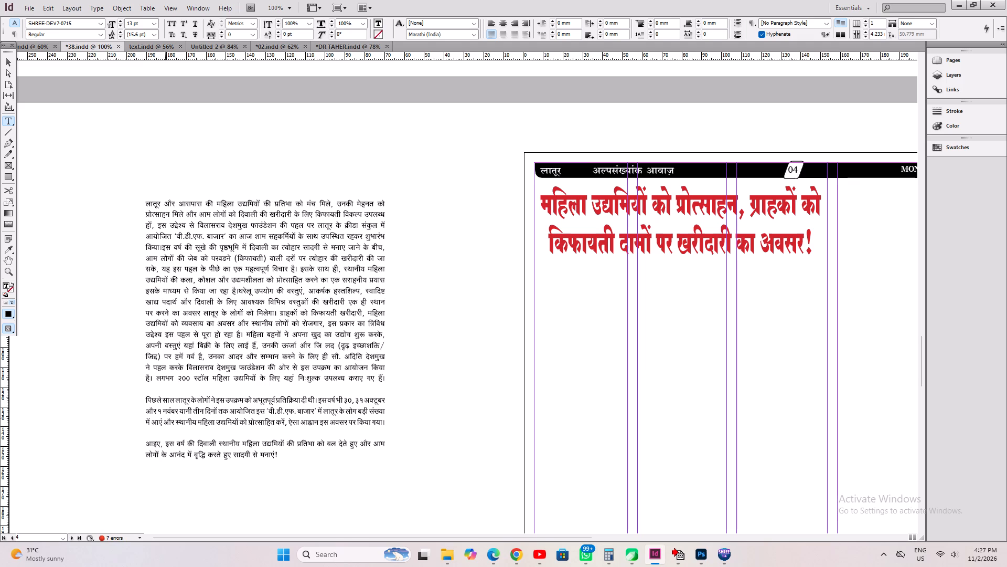
{"action": "left_click", "coordinate": [168, 396]}
{"action": "key", "text": "Home"}
{"action": "key", "text": "BackSpace"}
{"action": "key", "text": "BackSpace"}
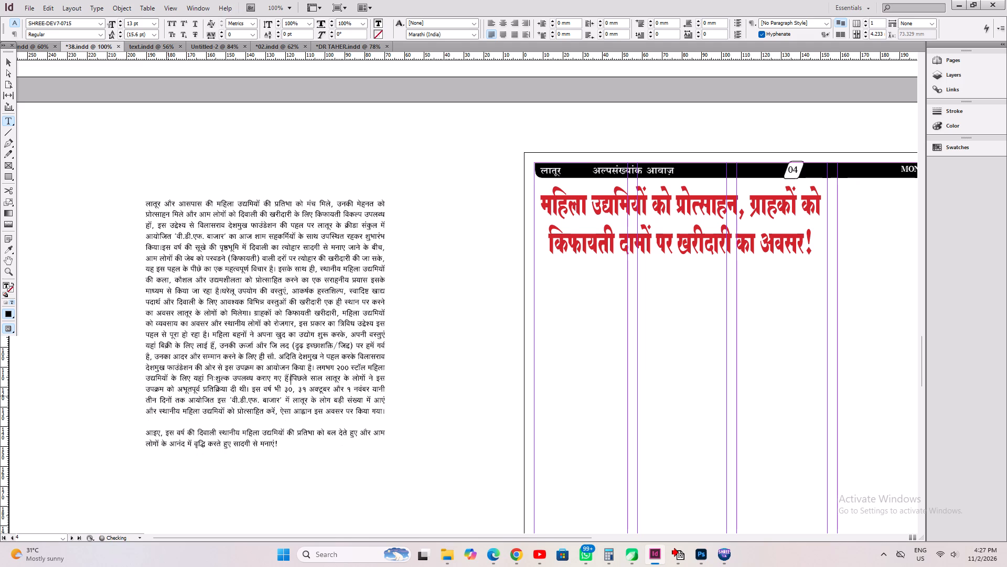
{"action": "key", "text": "space"}
{"action": "left_click", "coordinate": [152, 432]}
{"action": "key", "text": "Home"}
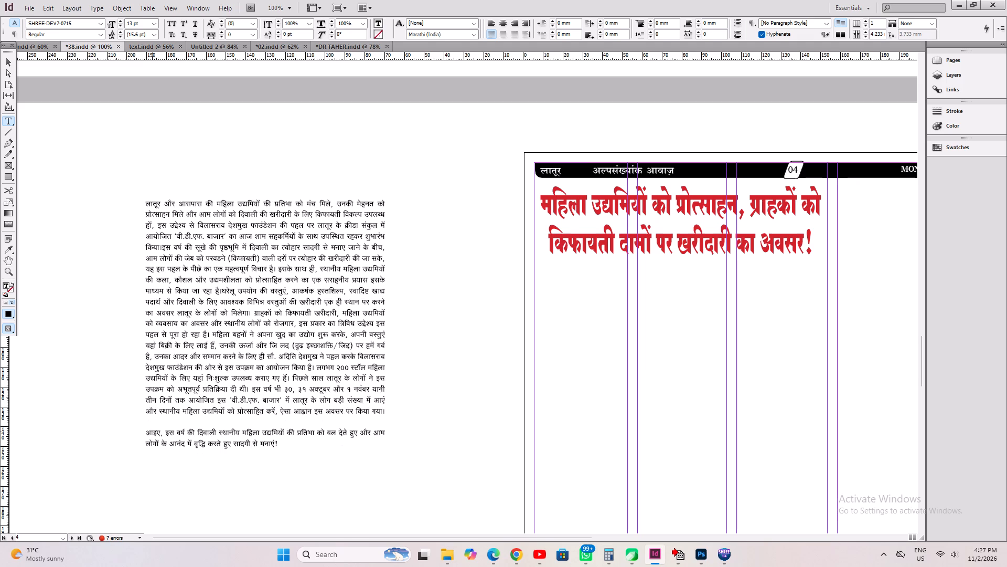
{"action": "key", "text": "BackSpace"}
{"action": "key", "text": "BackSpace"}
{"action": "key", "text": "space"}
Save 38.indd and fit the article's text frame to its content.
{"action": "key", "text": "ctrl+a"}
{"action": "key", "text": "ctrl+0"}
{"action": "key", "text": "ctrl+s"}
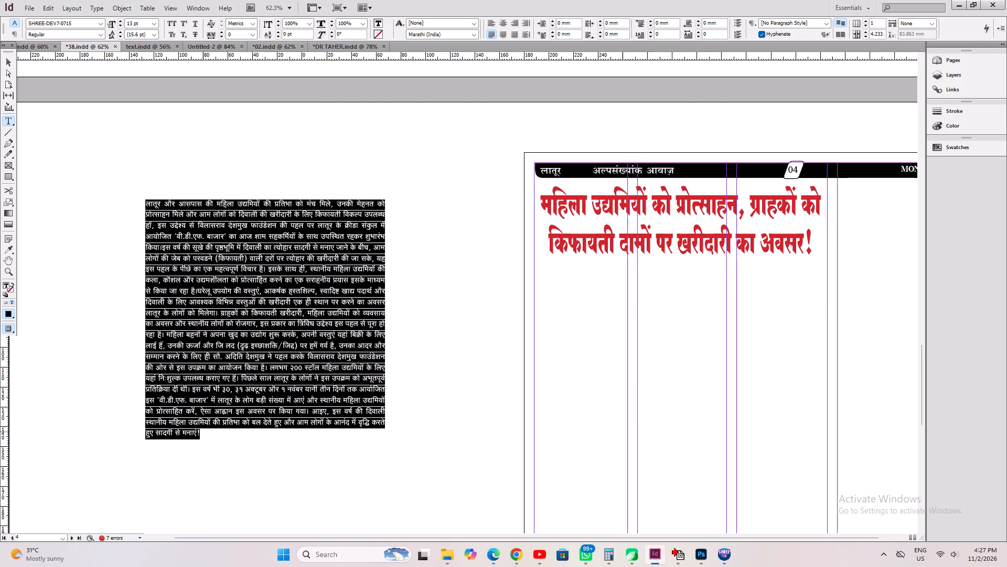
{"action": "key", "text": "ctrl+alt+c"}
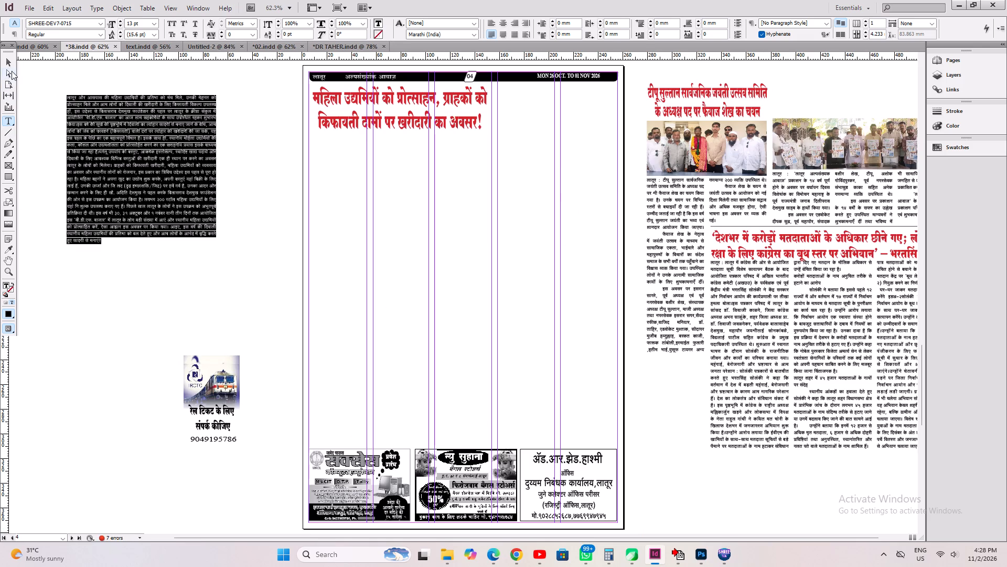
Move the article's text frame from the pasteboard onto page 4, directly beneath the red two-line headline.
{"action": "left_click", "coordinate": [11, 65]}
{"action": "left_click_drag", "start_coordinate": [107, 179], "coordinate": [349, 217]}
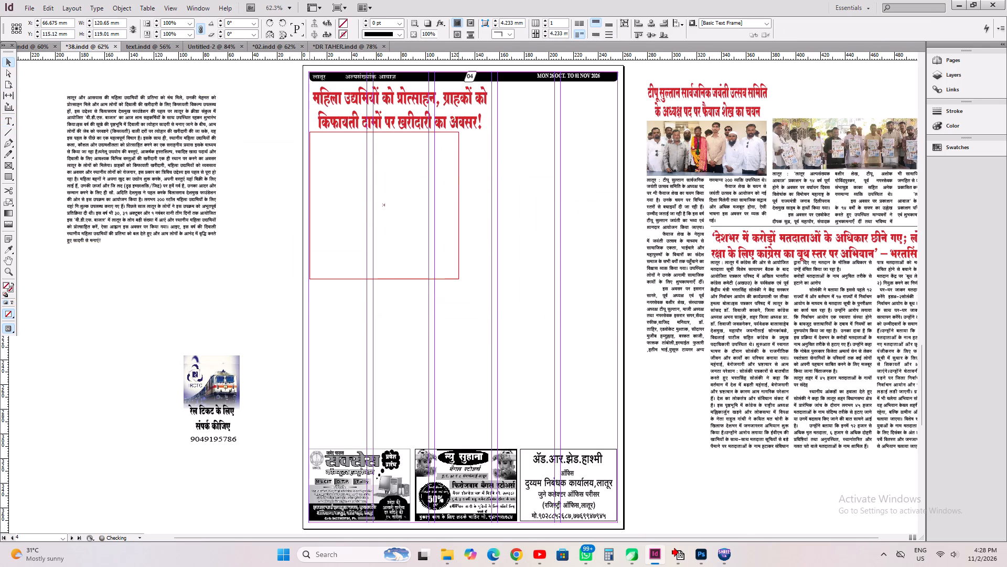
{"action": "left_click_drag", "start_coordinate": [349, 217], "coordinate": [350, 217]}
{"action": "key", "text": "ctrl+1"}
{"action": "left_click", "coordinate": [362, 241]}
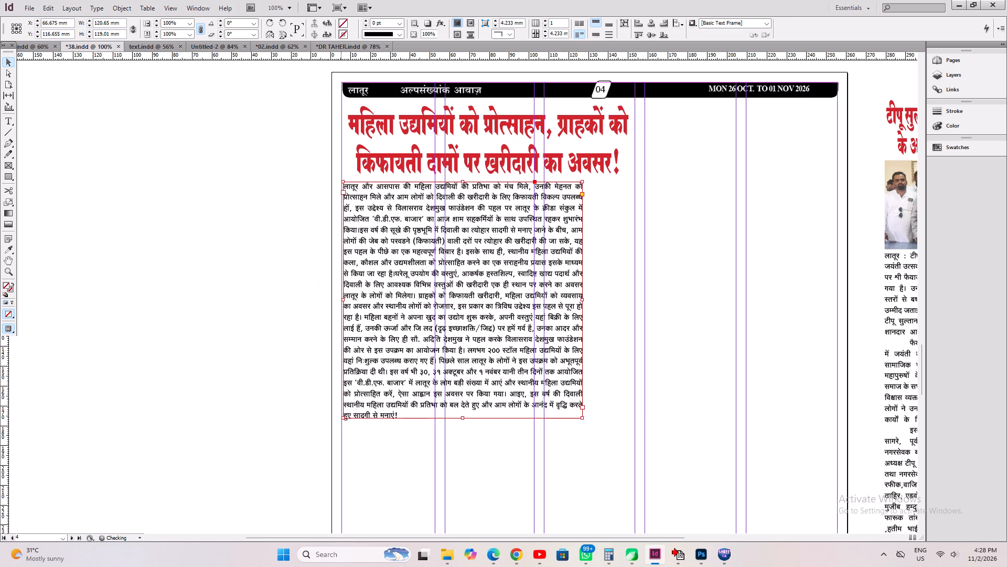
Enlarge the article frame to about 148 mm wide and 143 mm high so it spans the first three columns.
{"action": "left_click_drag", "start_coordinate": [585, 419], "coordinate": [637, 467]}
{"action": "left_click", "coordinate": [637, 467]}
{"action": "key", "text": "space"}
{"action": "key", "text": "space"}
{"action": "key", "text": "space"}
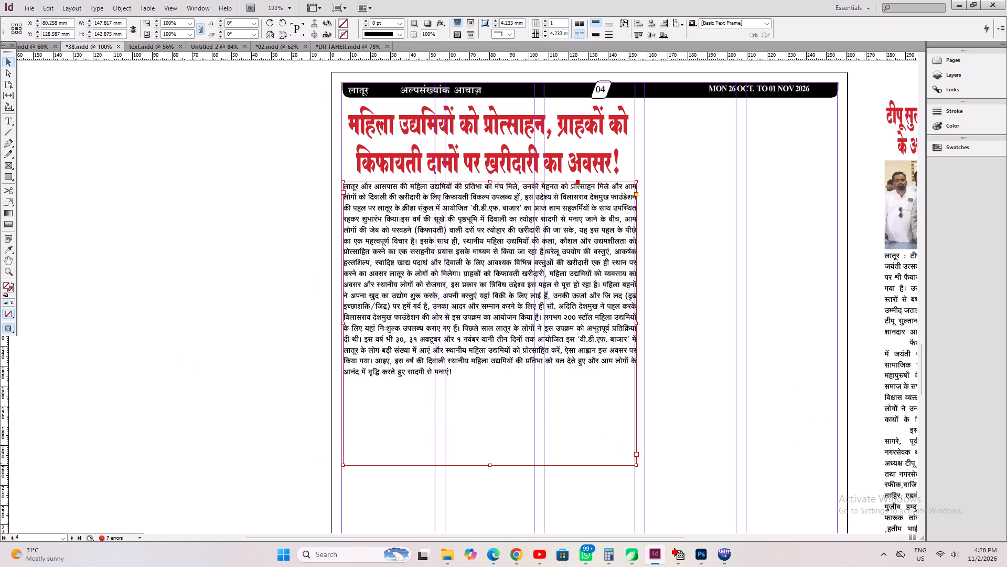
{"action": "key", "text": "ctrl+2"}
{"action": "key", "text": "ctrl+1"}
{"action": "left_click", "coordinate": [430, 314]}
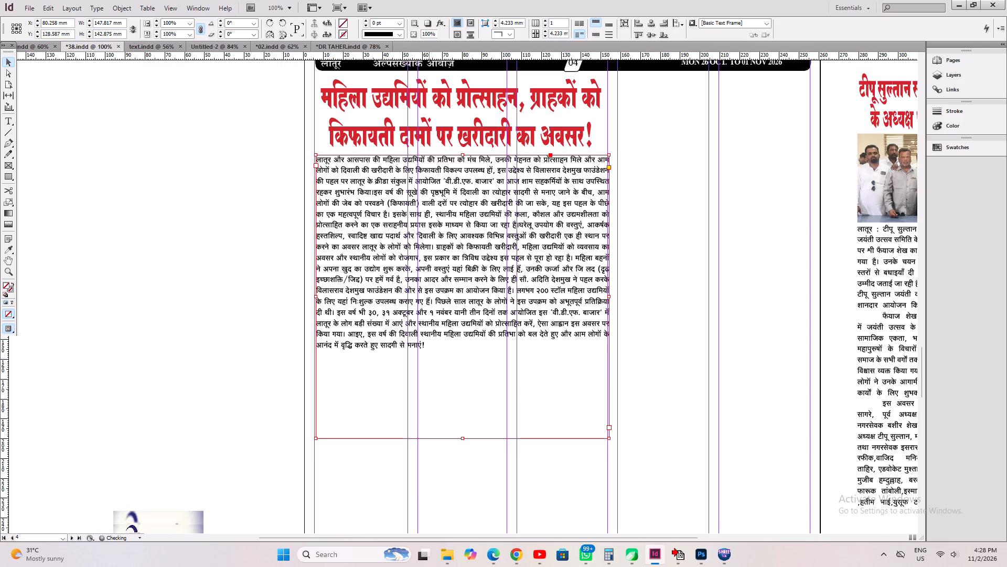
Nudge the article frame slightly left and up to X 79.2 mm, Y 127.882 mm, against the page's left margin.
{"action": "key", "text": "Left"}
{"action": "key", "text": "Left"}
{"action": "key", "text": "Left"}
{"action": "key", "text": "Up"}
{"action": "key", "text": "Up"}
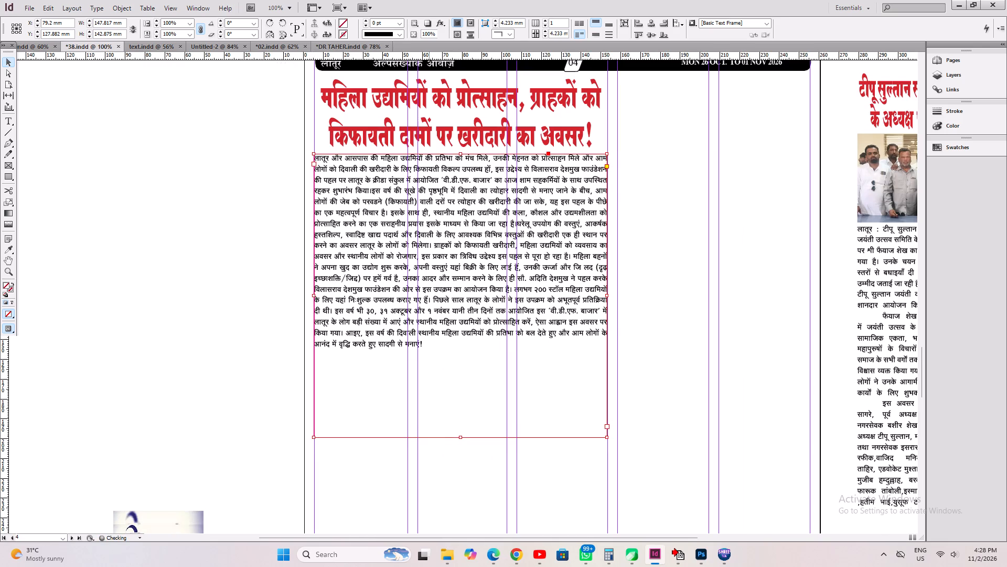
{"action": "key", "text": "alt+c"}
Save 38.indd with the article placed on page 4, leaving nothing selected.
{"action": "key", "text": "ctrl+0"}
{"action": "key", "text": "ctrl+a"}
{"action": "key", "text": "ctrl+s"}
{"action": "left_click", "coordinate": [413, 371]}
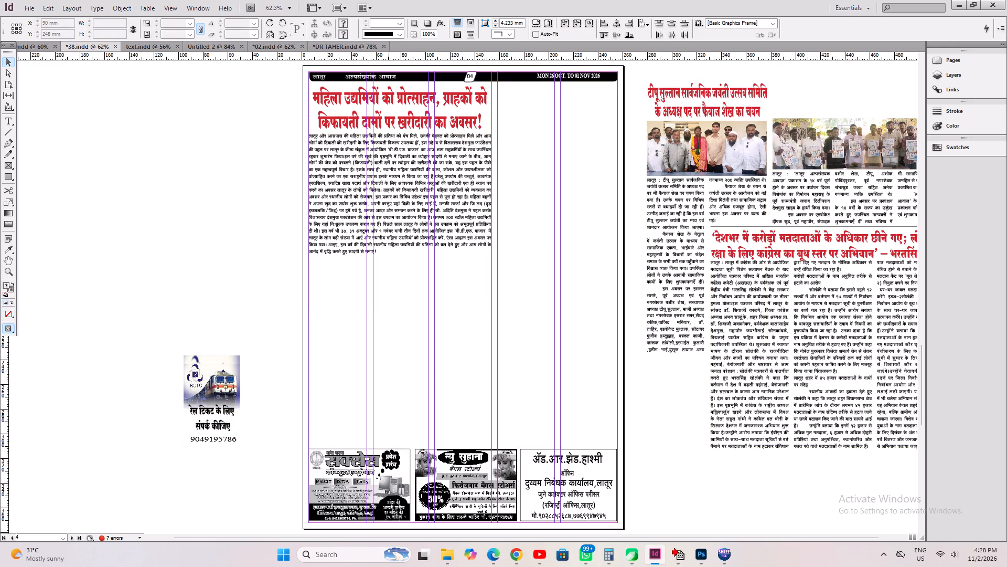
Shorten the article's text frame from its bottom edge to about 105 mm high, just below the last text line.
{"action": "left_click", "coordinate": [388, 216]}
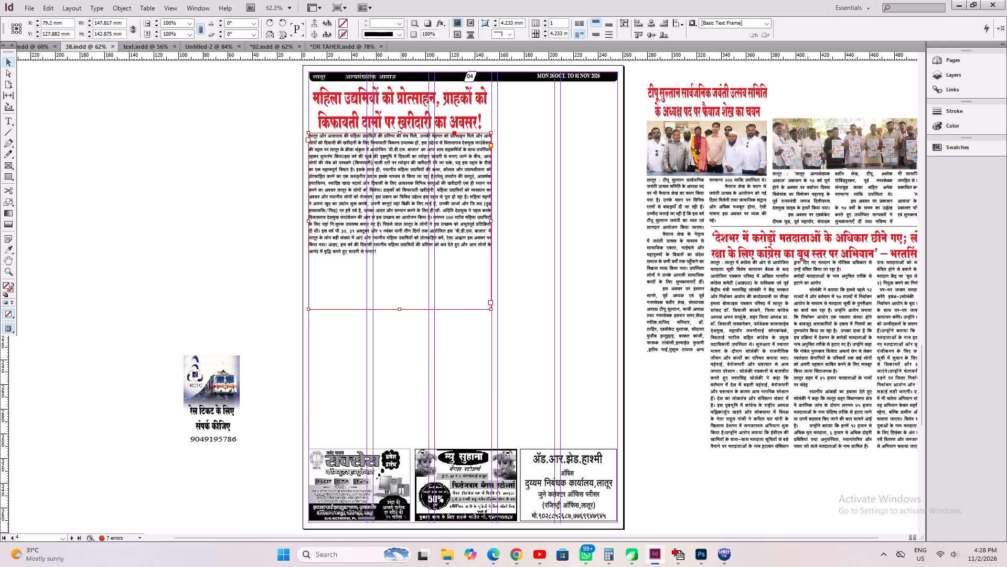
{"action": "left_click_drag", "start_coordinate": [401, 308], "coordinate": [401, 265]}
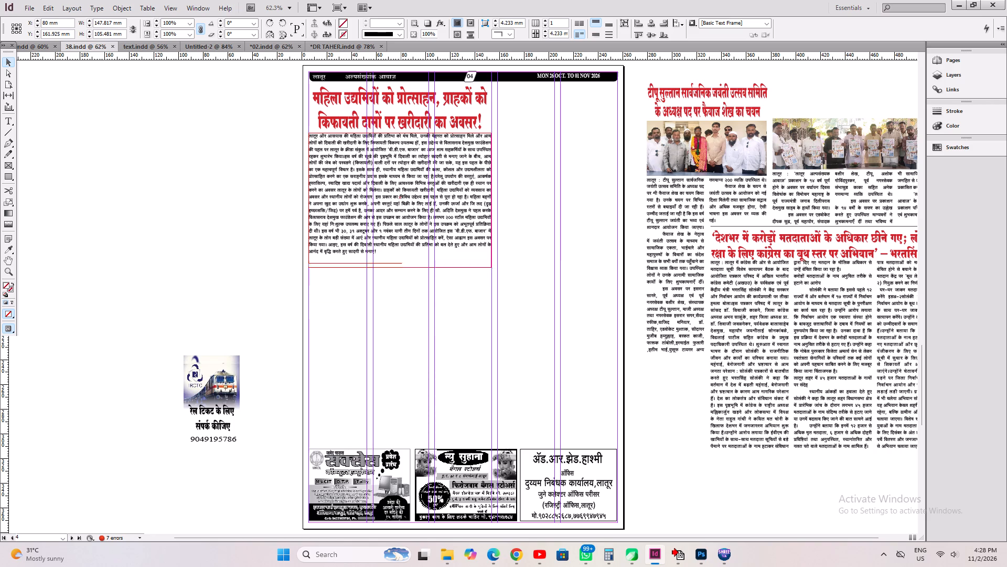
Split the article text frame below the red headline into three columns and fit the frame to its text.
{"action": "left_click_drag", "start_coordinate": [401, 265], "coordinate": [401, 262]}
{"action": "double_click", "coordinate": [545, 22]}
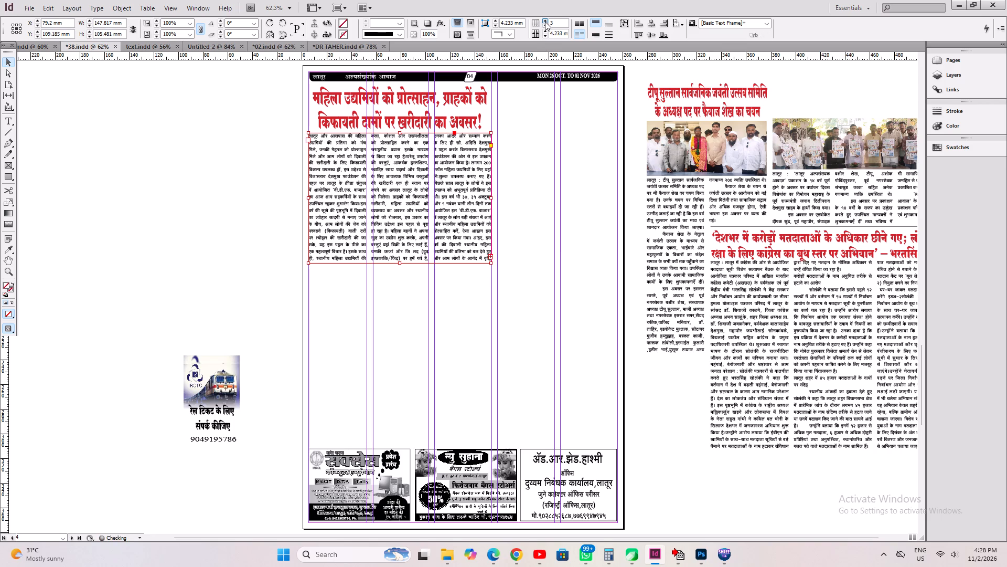
{"action": "key", "text": "ctrl+alt+c"}
Select the headline and article frames together and nudge them up under the page header, to Y 89.877 mm.
{"action": "left_click", "coordinate": [482, 360]}
{"action": "left_click_drag", "start_coordinate": [490, 361], "coordinate": [370, 139]}
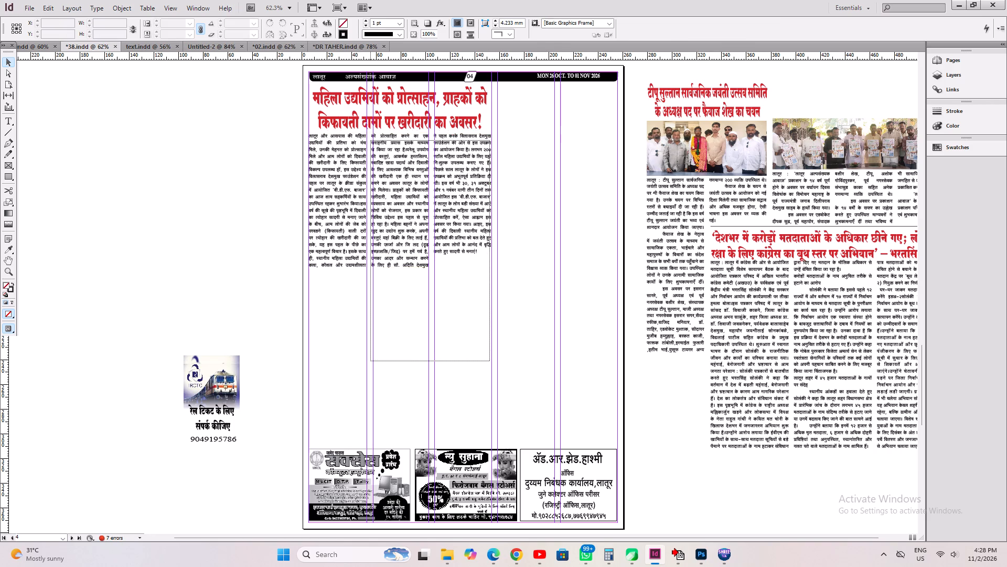
{"action": "left_click_drag", "start_coordinate": [370, 139], "coordinate": [364, 111]}
{"action": "key", "text": "shift+Up"}
{"action": "key", "text": "Up"}
{"action": "key", "text": "Down"}
{"action": "key", "text": "Down"}
{"action": "key", "text": "Down"}
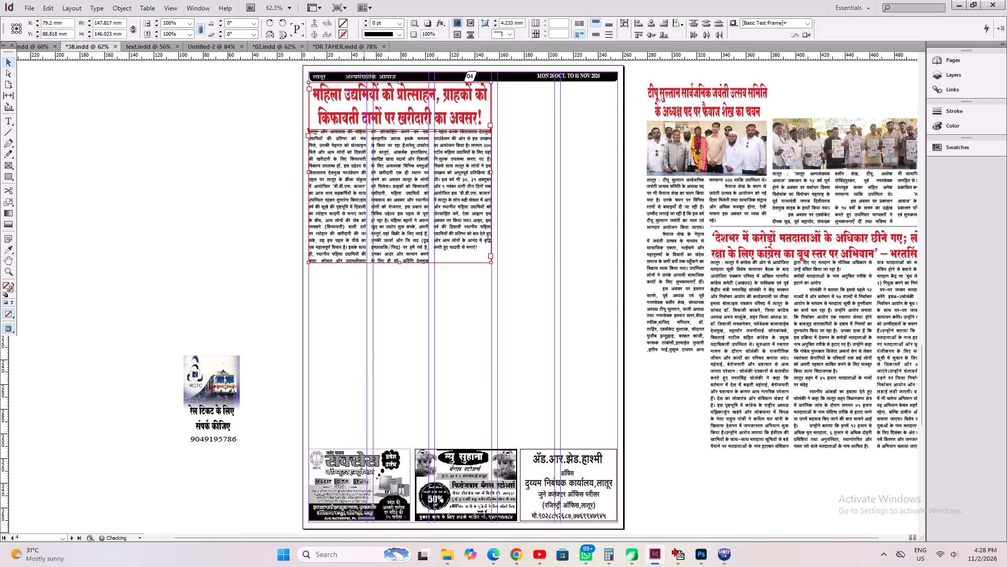
{"action": "key", "text": "Down"}
{"action": "key", "text": "Down"}
{"action": "key", "text": "Down"}
Save 38.indd with the three-column article in place, leaving nothing selected.
{"action": "key", "text": "ctrl+s"}
{"action": "left_click", "coordinate": [359, 161]}
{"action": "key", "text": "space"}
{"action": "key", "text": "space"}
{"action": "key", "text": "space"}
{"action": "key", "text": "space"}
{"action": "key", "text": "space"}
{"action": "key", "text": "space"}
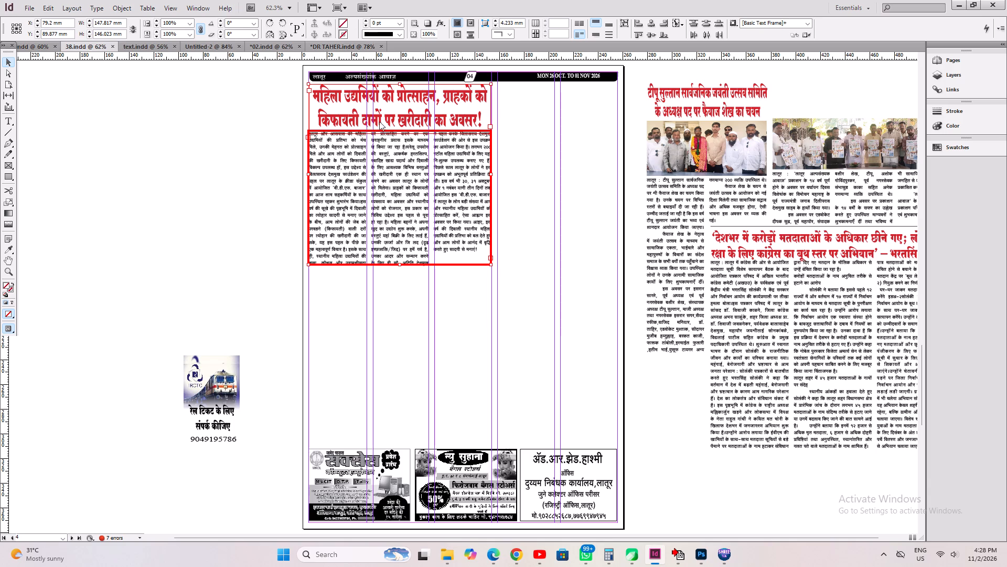
{"action": "left_click", "coordinate": [384, 342]}
{"action": "left_click", "coordinate": [6, 62]}
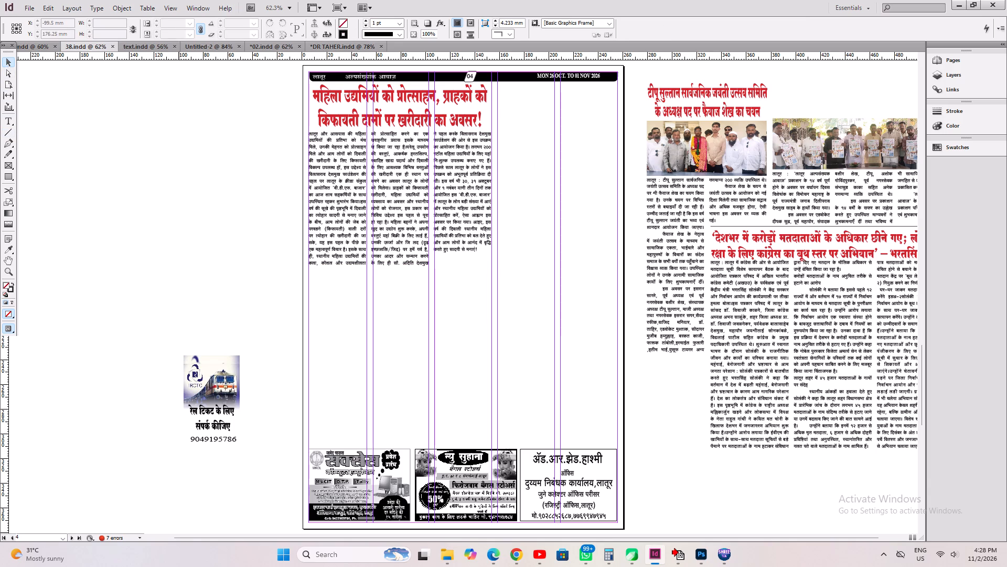
Go back from page 4 to page 3 and examine its article and the stories parked on the pasteboard.
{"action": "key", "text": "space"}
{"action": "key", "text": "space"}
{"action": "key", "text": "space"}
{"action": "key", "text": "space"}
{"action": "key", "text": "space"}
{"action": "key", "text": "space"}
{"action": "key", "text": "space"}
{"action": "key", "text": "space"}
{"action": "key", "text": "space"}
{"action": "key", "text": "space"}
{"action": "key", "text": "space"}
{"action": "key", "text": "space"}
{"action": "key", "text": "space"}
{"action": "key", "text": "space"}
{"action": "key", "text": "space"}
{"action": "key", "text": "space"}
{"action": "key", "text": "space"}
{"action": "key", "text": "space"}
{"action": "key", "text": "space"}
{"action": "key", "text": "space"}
{"action": "left_click_drag", "start_coordinate": [479, 178], "coordinate": [382, 370]}
{"action": "left_click_drag", "start_coordinate": [588, 169], "coordinate": [544, 408]}
{"action": "left_click_drag", "start_coordinate": [479, 105], "coordinate": [371, 340]}
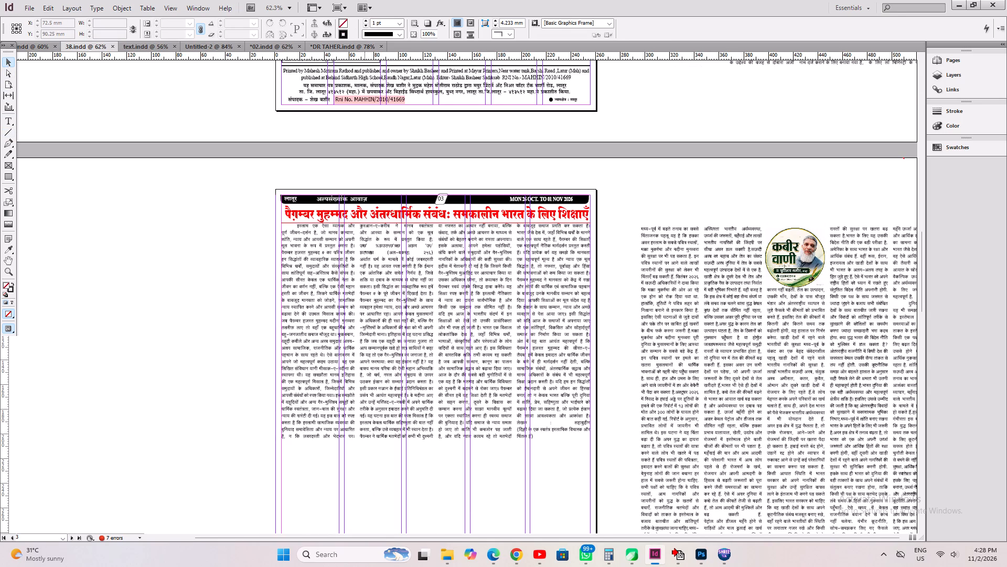
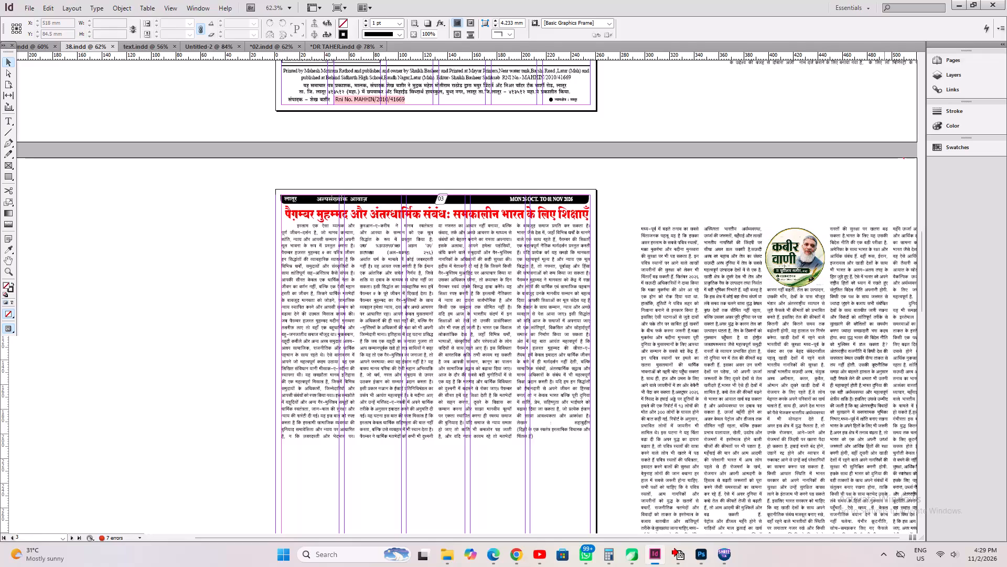
Review the layouts of pages 2, 3 and 4 for space still to fill, ending on page 4 with nothing selected.
{"action": "scroll", "coordinate": [534, 284], "scroll_direction": "up", "scroll_amount": 13}
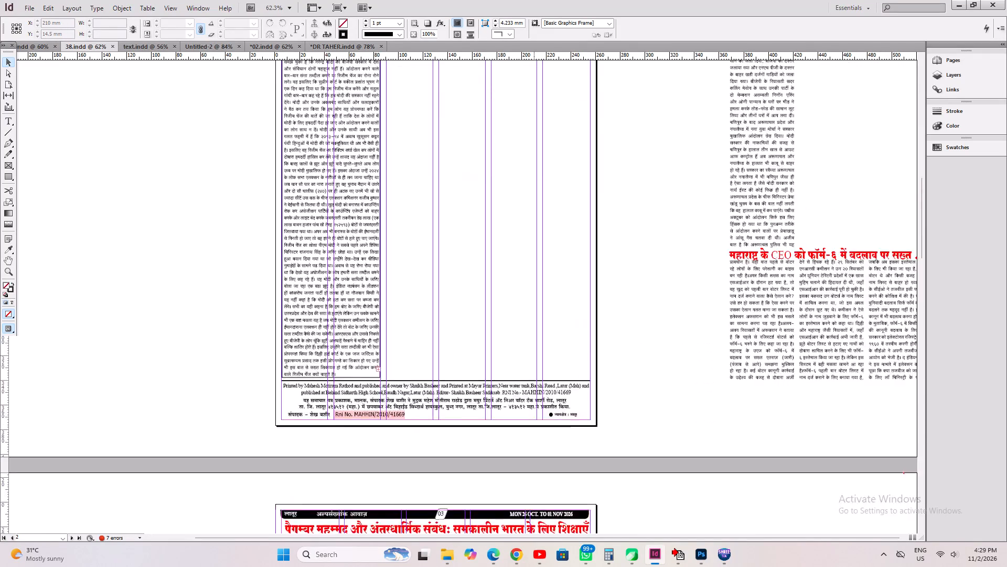
{"action": "scroll", "coordinate": [534, 283], "scroll_direction": "up", "scroll_amount": 20}
{"action": "scroll", "coordinate": [534, 283], "scroll_direction": "up", "scroll_amount": 1}
{"action": "scroll", "coordinate": [564, 307], "scroll_direction": "down", "scroll_amount": 20}
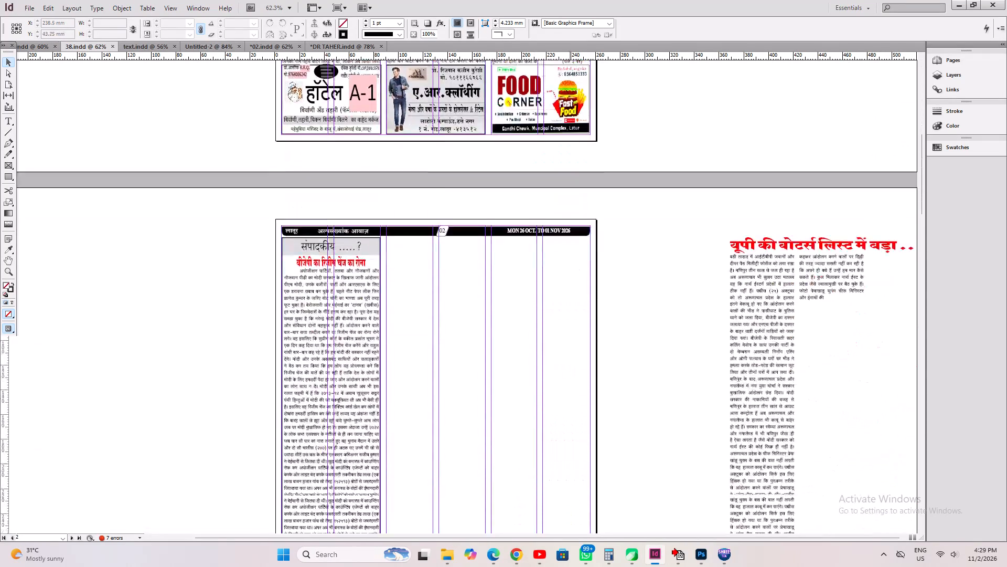
{"action": "scroll", "coordinate": [570, 310], "scroll_direction": "down", "scroll_amount": 16}
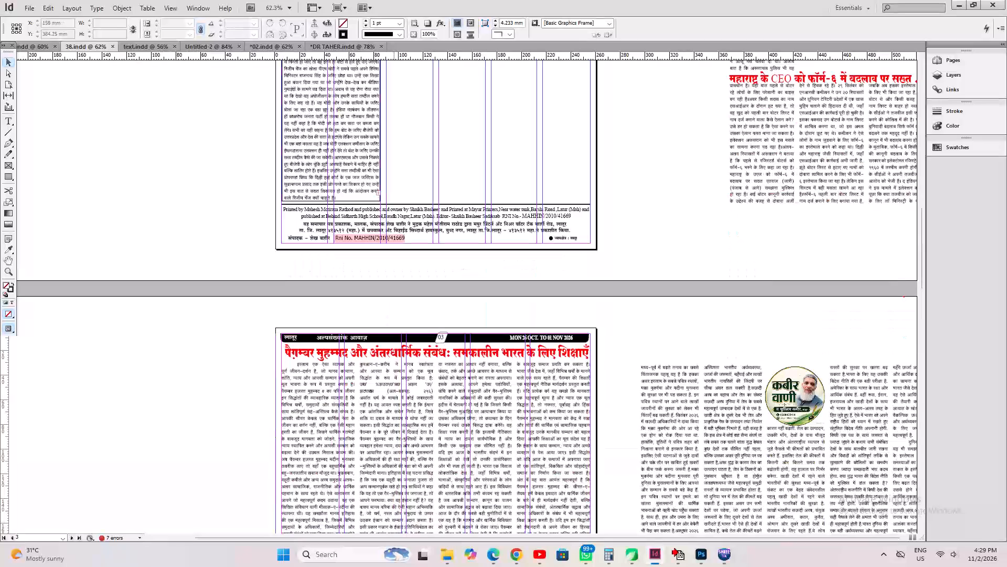
{"action": "scroll", "coordinate": [378, 226], "scroll_direction": "down", "scroll_amount": 5}
{"action": "scroll", "coordinate": [377, 228], "scroll_direction": "down", "scroll_amount": 20}
{"action": "scroll", "coordinate": [377, 228], "scroll_direction": "down", "scroll_amount": 2}
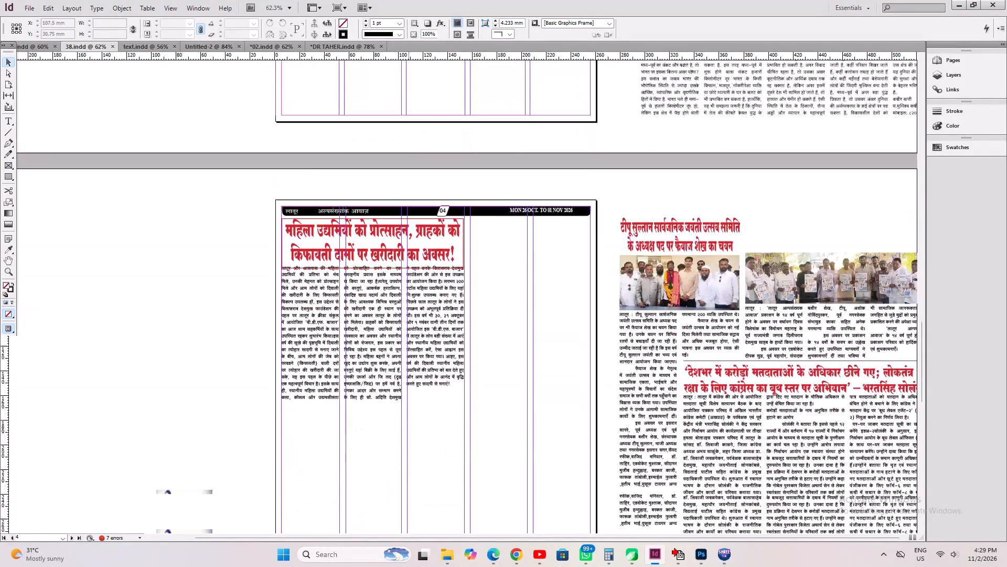
{"action": "left_click", "coordinate": [485, 441]}
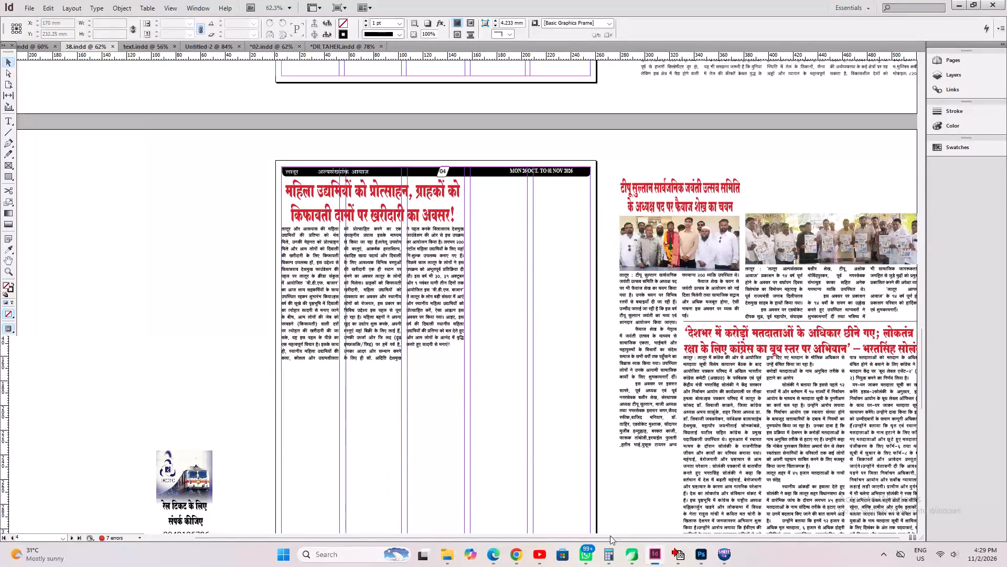
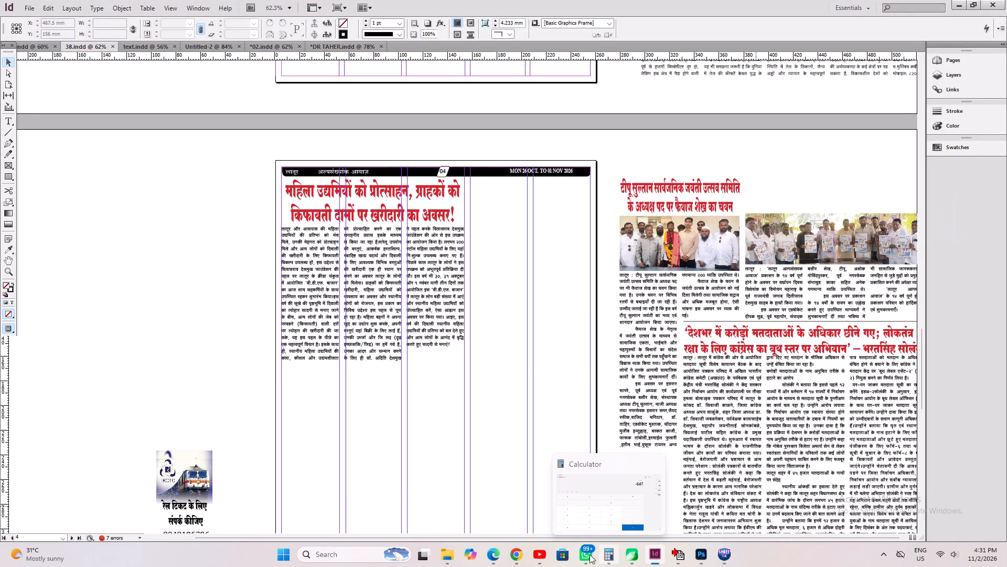
Select the headline and article frames together on page 4, save 38.indd, and leave nothing selected.
{"action": "left_click", "coordinate": [352, 450]}
{"action": "left_click_drag", "start_coordinate": [352, 450], "coordinate": [401, 262]}
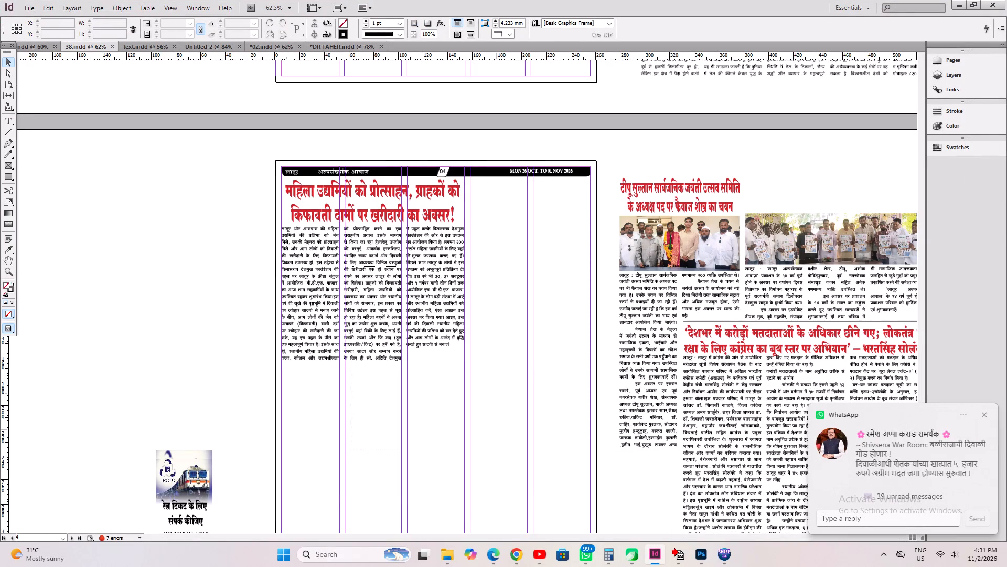
{"action": "left_click_drag", "start_coordinate": [401, 262], "coordinate": [411, 208]}
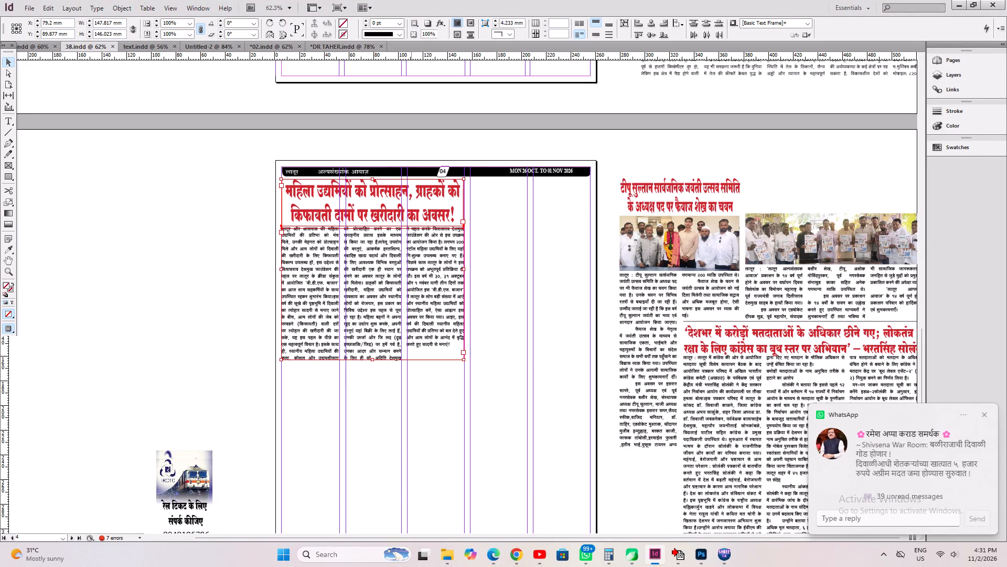
{"action": "key", "text": "ctrl+s"}
{"action": "left_click", "coordinate": [347, 495]}
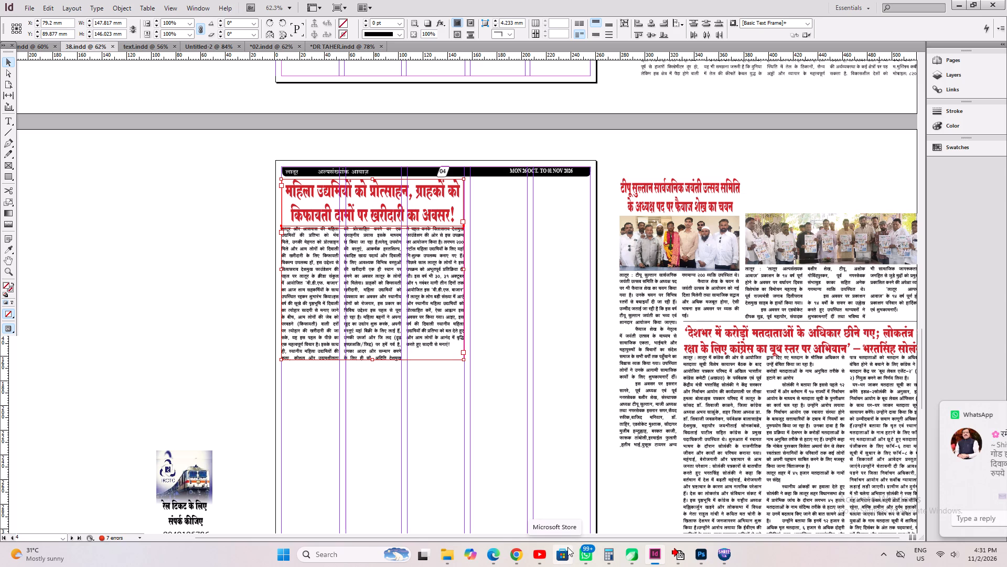
{"action": "left_click", "coordinate": [395, 457]}
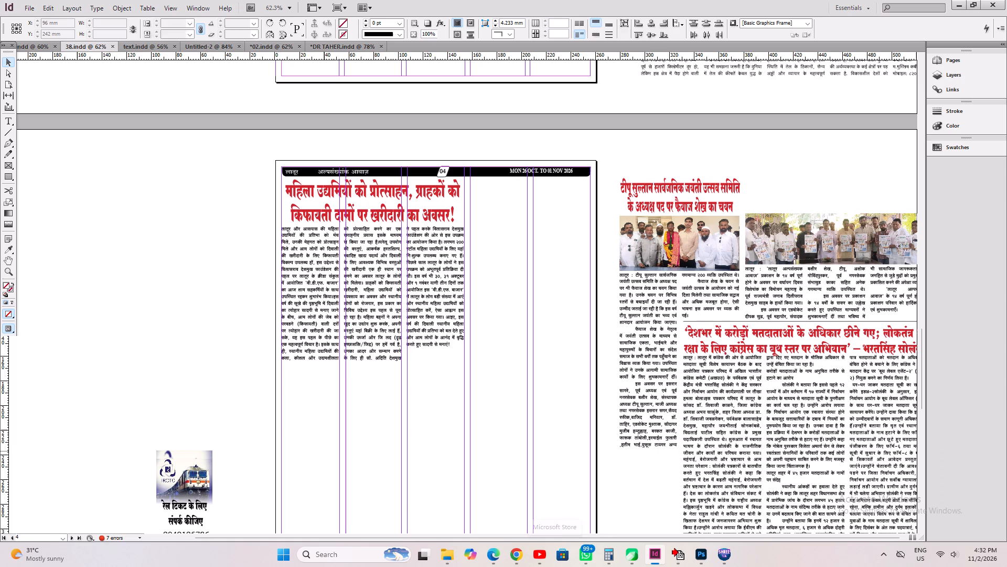
Nudge the three-column article text frame up to Y 108.079 mm, closer beneath its headline.
{"action": "left_click", "coordinate": [310, 449]}
{"action": "left_click_drag", "start_coordinate": [316, 424], "coordinate": [455, 268]}
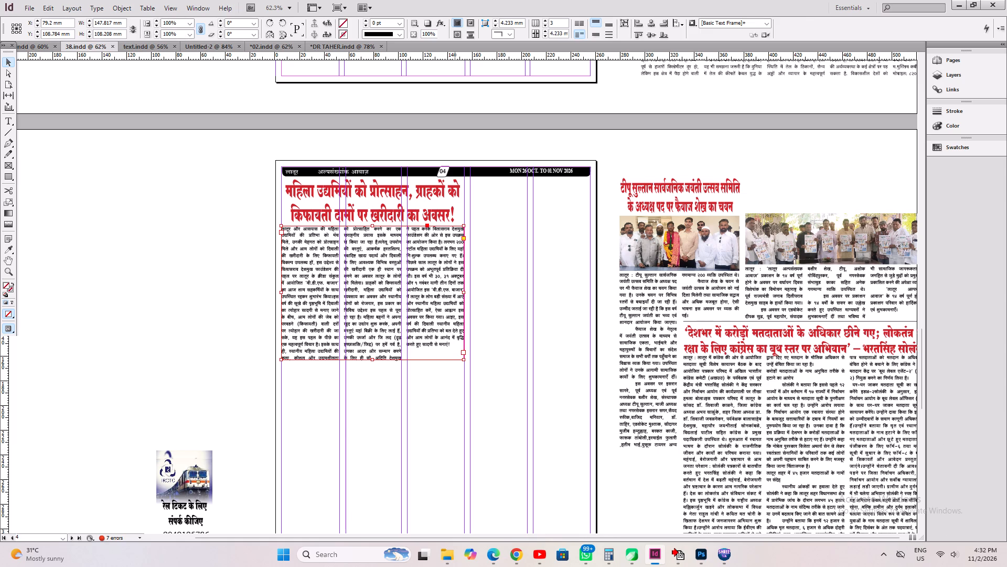
{"action": "key", "text": "Up"}
{"action": "key", "text": "Up"}
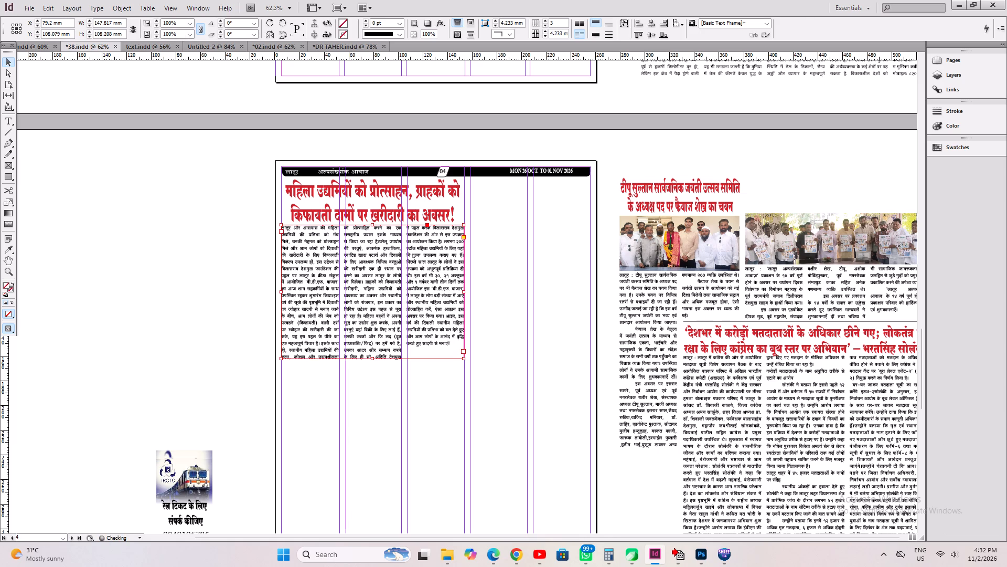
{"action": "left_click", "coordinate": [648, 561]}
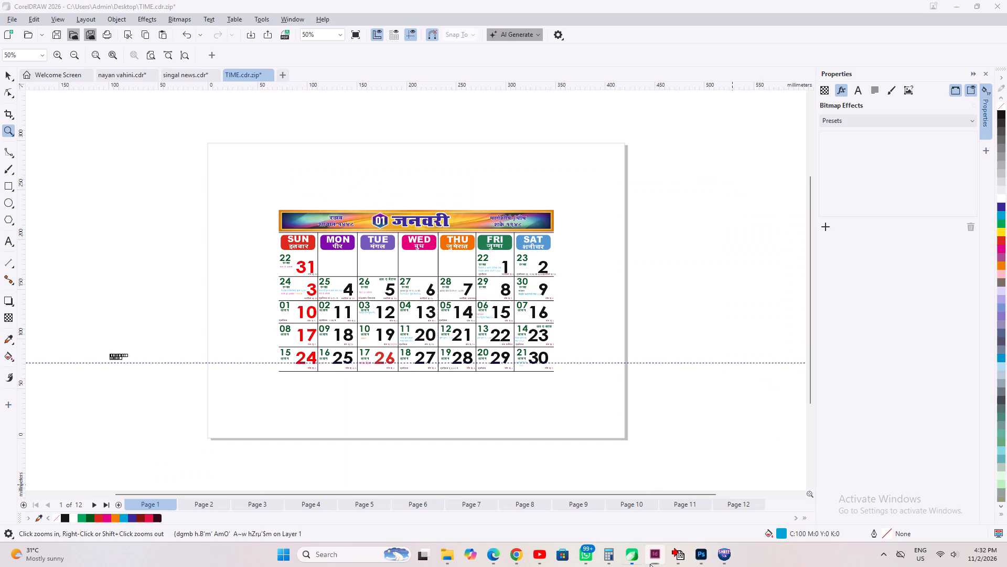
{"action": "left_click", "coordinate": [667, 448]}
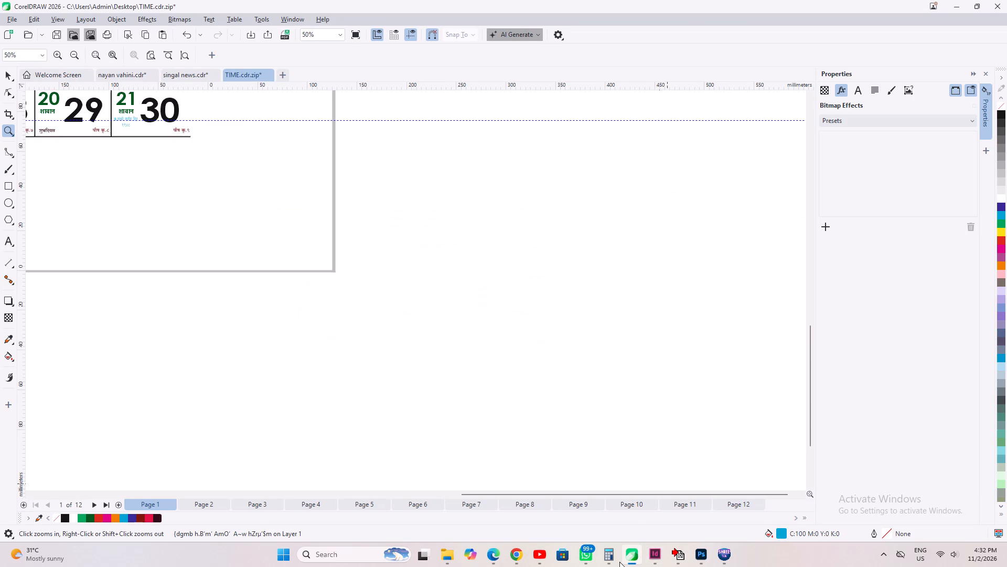
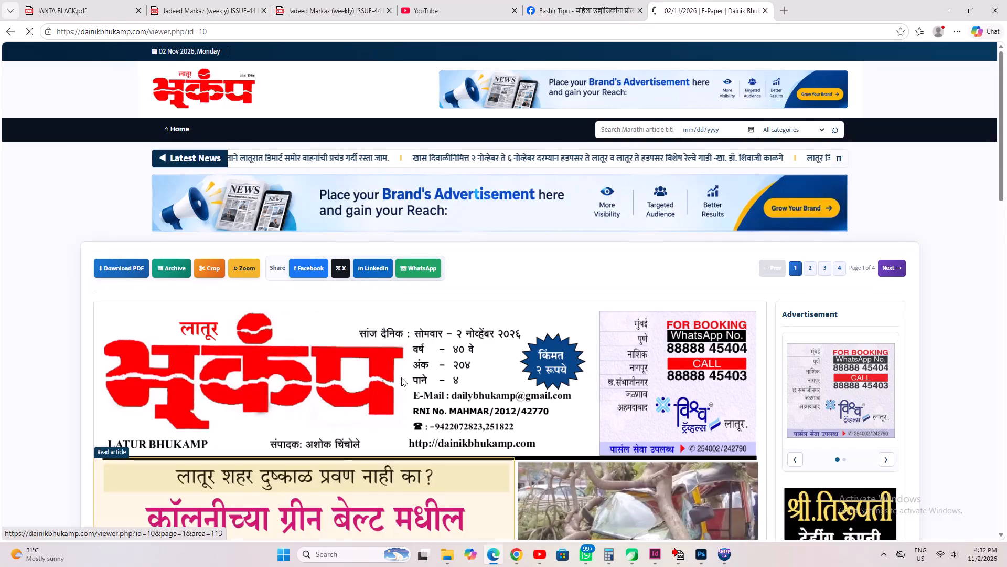
In Microsoft Edge, look through the articles and layout on page 1 of the Dainik Bhukamp e-paper dated 02/11/2026.
{"action": "scroll", "coordinate": [405, 371], "scroll_direction": "down", "scroll_amount": 2}
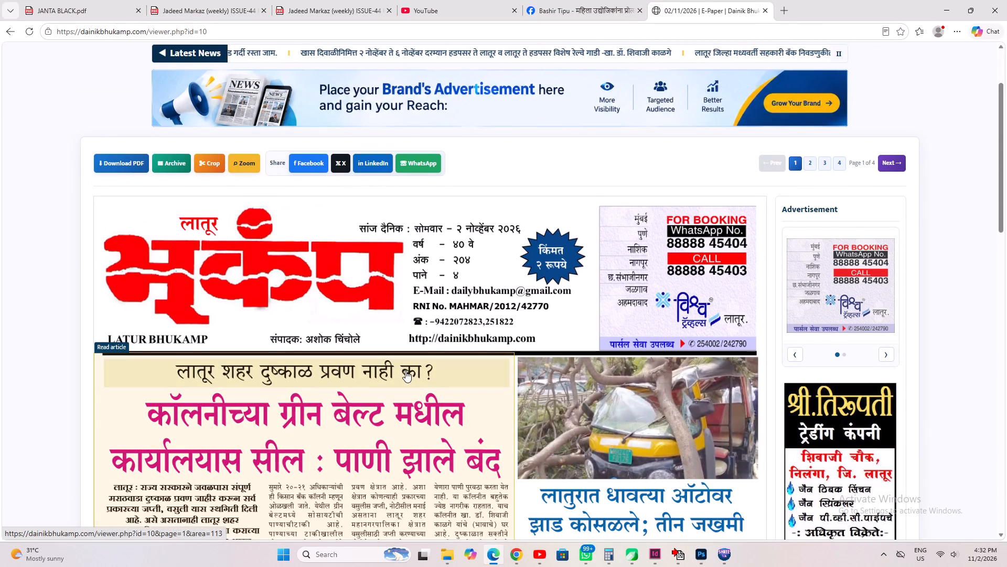
{"action": "scroll", "coordinate": [405, 371], "scroll_direction": "down", "scroll_amount": 3}
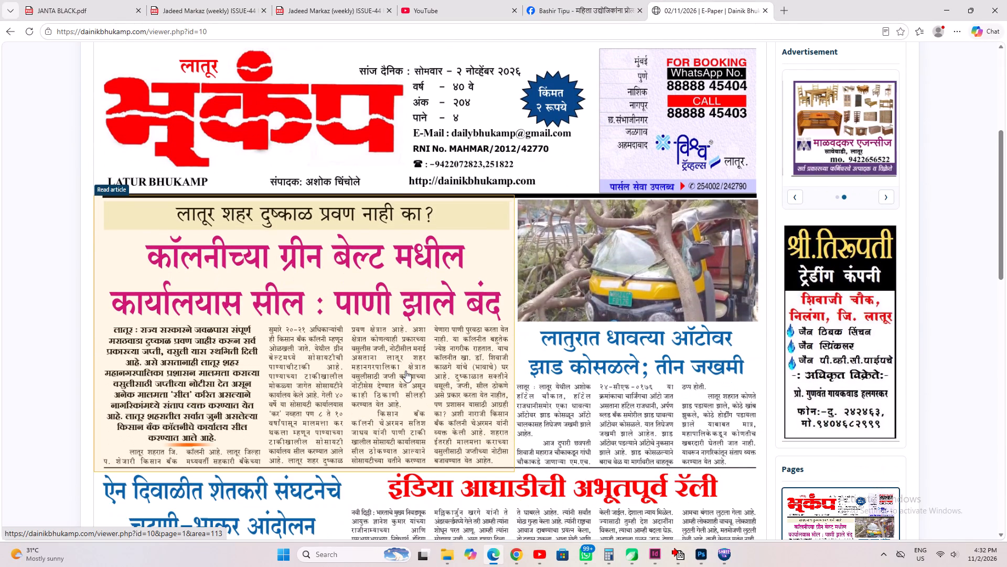
{"action": "scroll", "coordinate": [405, 371], "scroll_direction": "down", "scroll_amount": 9}
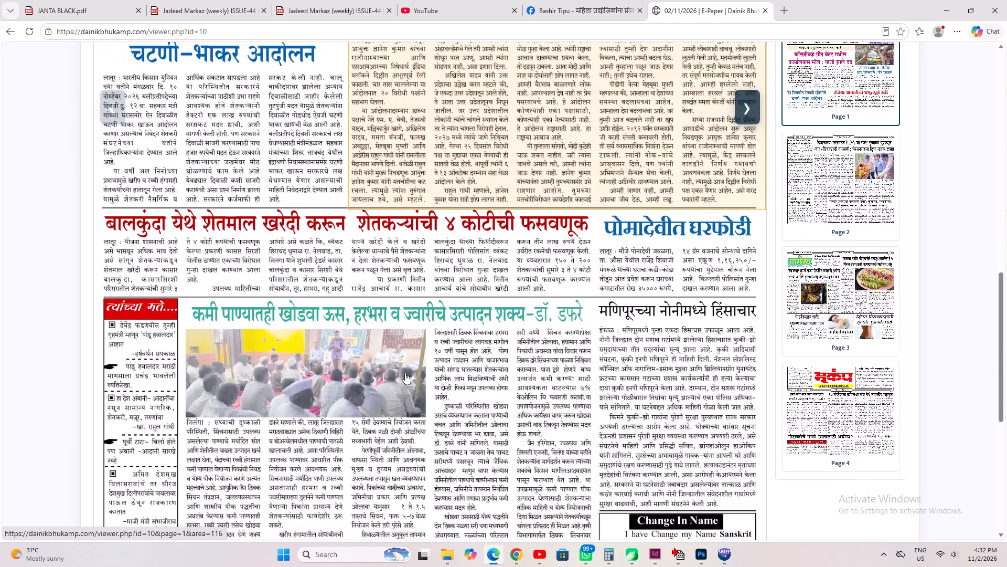
{"action": "scroll", "coordinate": [405, 373], "scroll_direction": "down", "scroll_amount": 5}
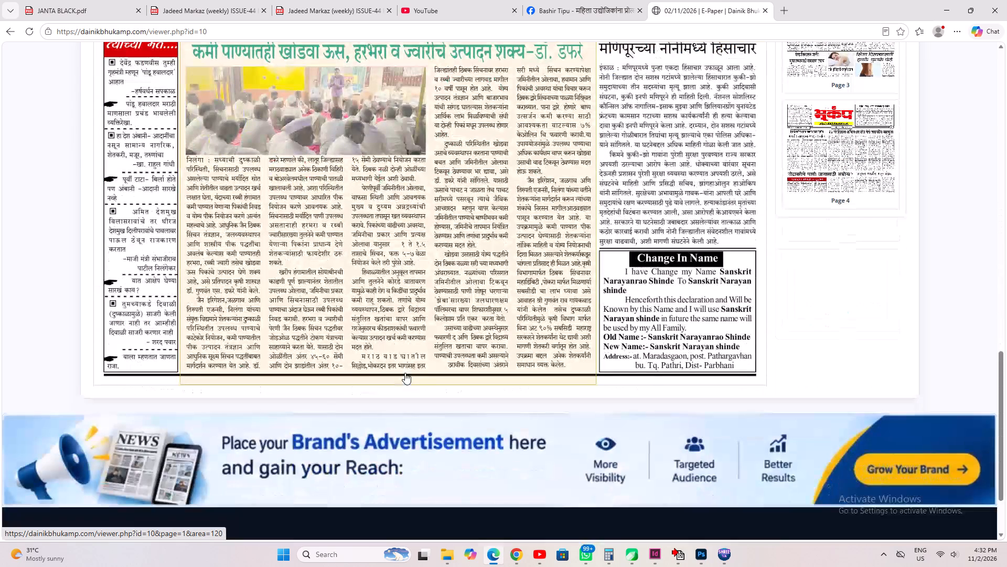
{"action": "scroll", "coordinate": [405, 373], "scroll_direction": "up", "scroll_amount": 3}
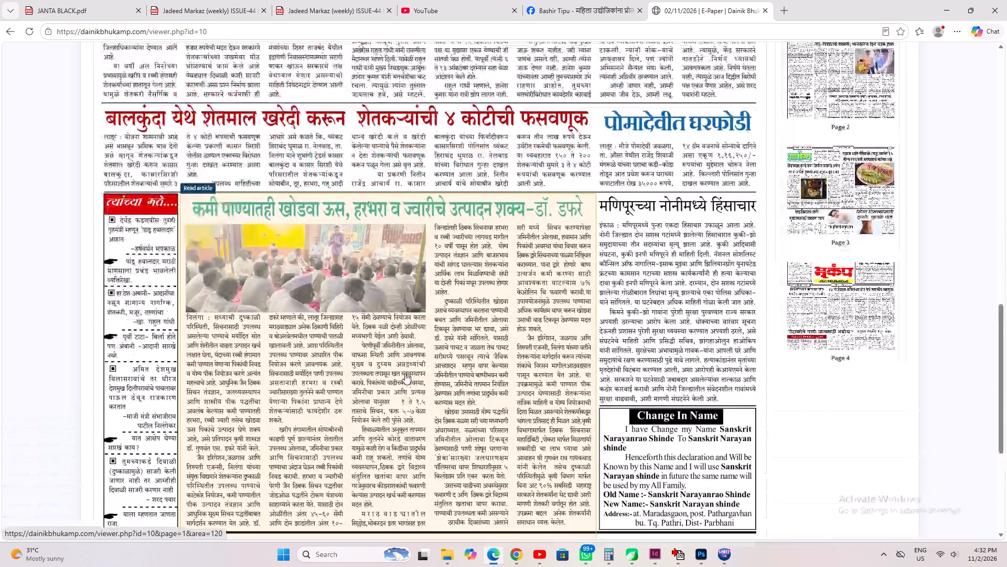
{"action": "scroll", "coordinate": [405, 373], "scroll_direction": "up", "scroll_amount": 4}
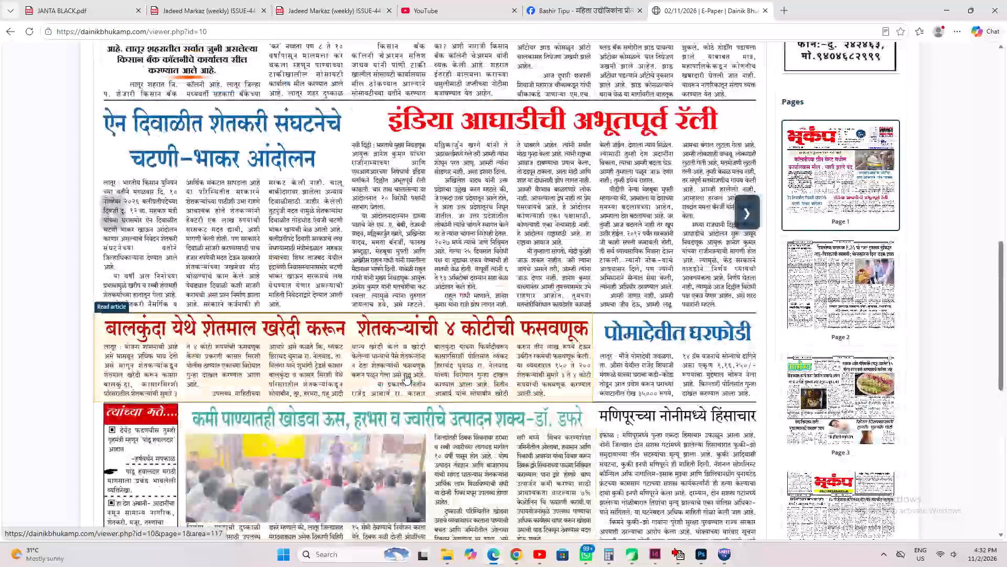
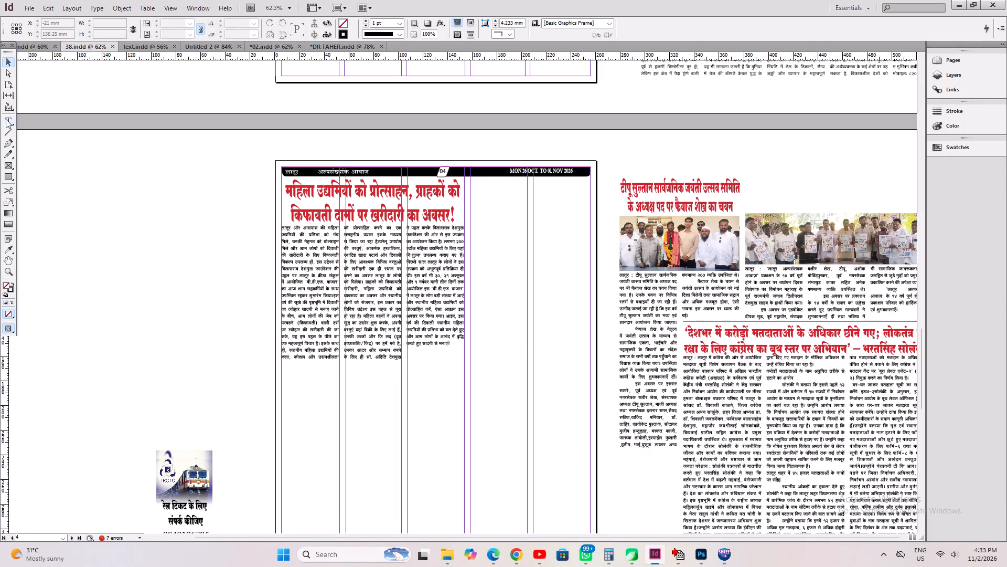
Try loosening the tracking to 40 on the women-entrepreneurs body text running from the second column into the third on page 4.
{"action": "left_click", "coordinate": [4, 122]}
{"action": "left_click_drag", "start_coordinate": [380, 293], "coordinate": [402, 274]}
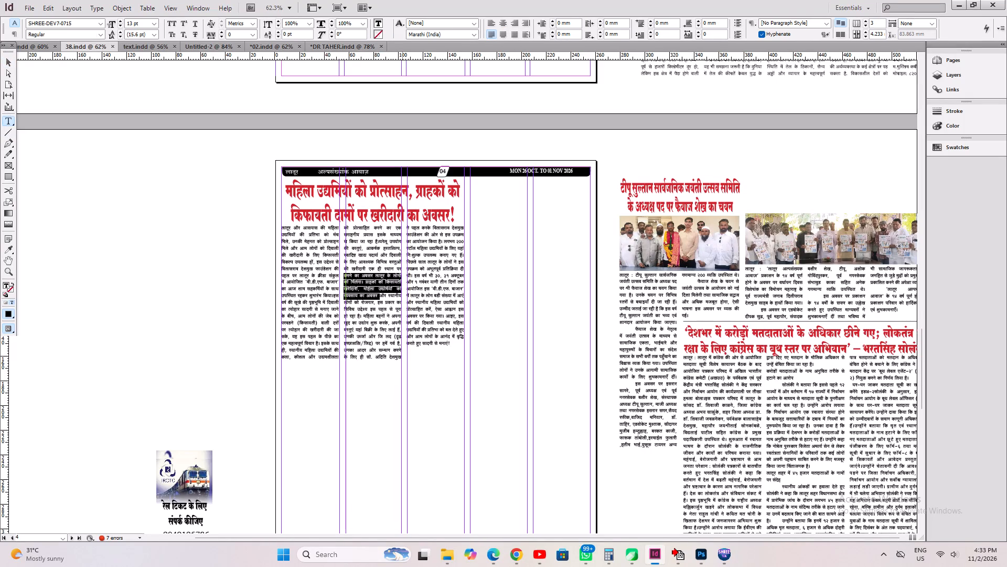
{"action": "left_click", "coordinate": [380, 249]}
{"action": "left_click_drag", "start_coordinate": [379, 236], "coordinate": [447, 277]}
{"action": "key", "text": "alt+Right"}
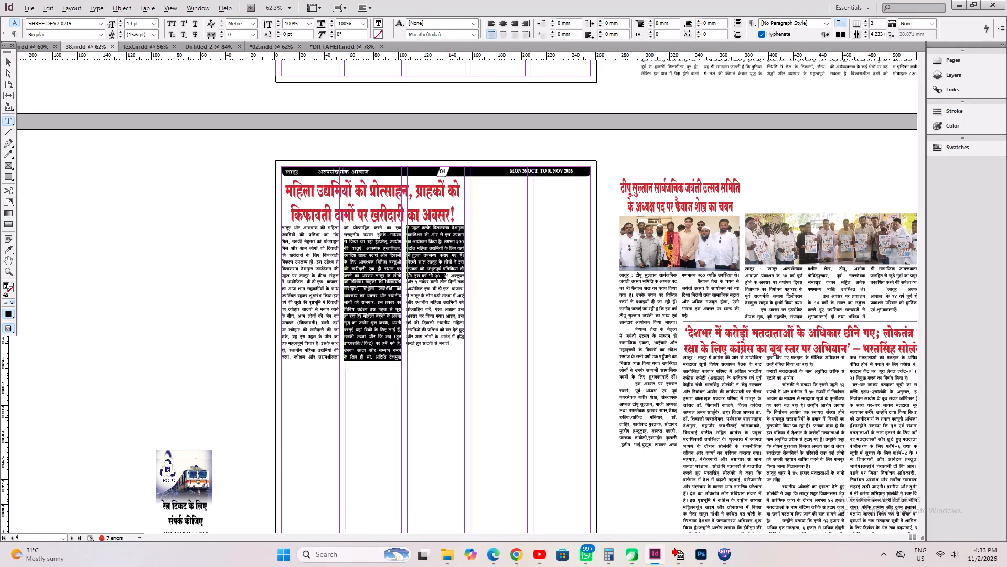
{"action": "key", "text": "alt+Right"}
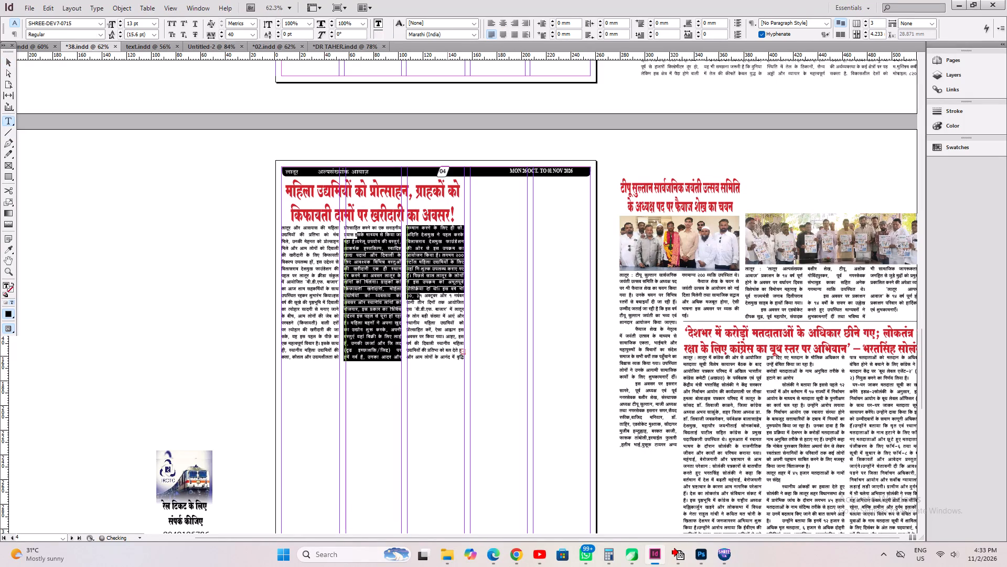
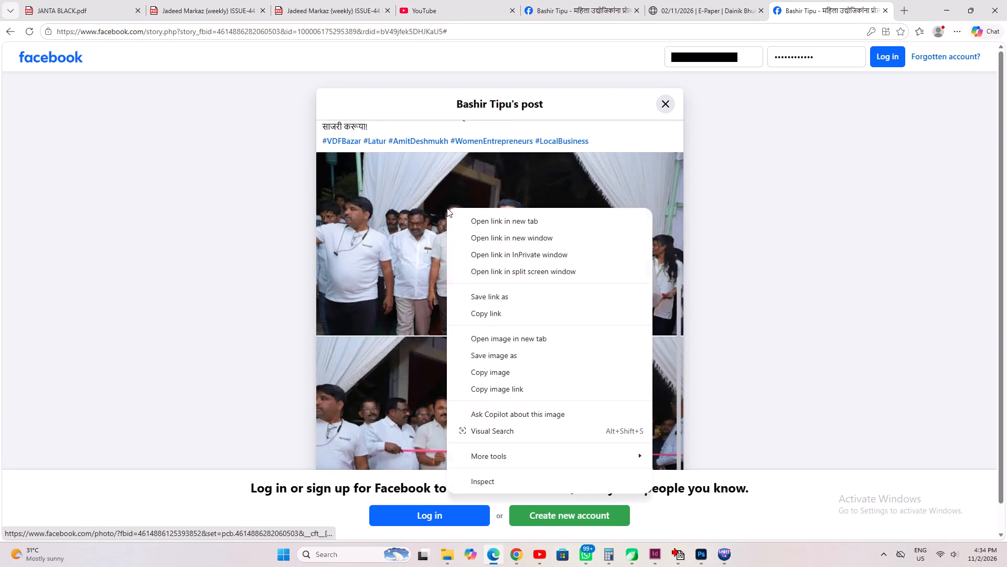
Copy the first photo, the group standing at the event entrance, from the Facebook post about women entrepreneurs.
{"action": "left_click", "coordinate": [489, 379]}
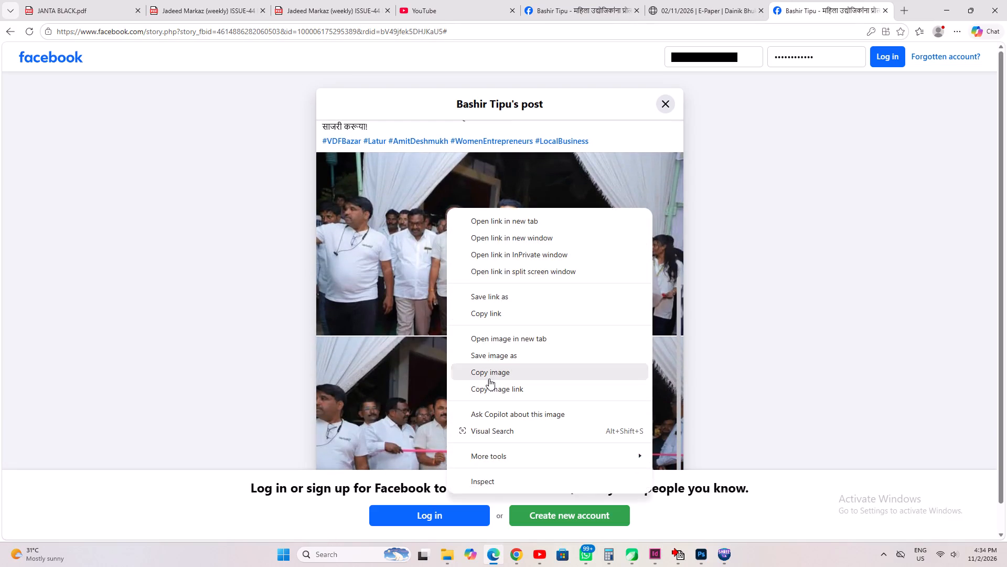
{"action": "scroll", "coordinate": [554, 438], "scroll_direction": "down", "scroll_amount": 5}
{"action": "right_click", "coordinate": [533, 219]}
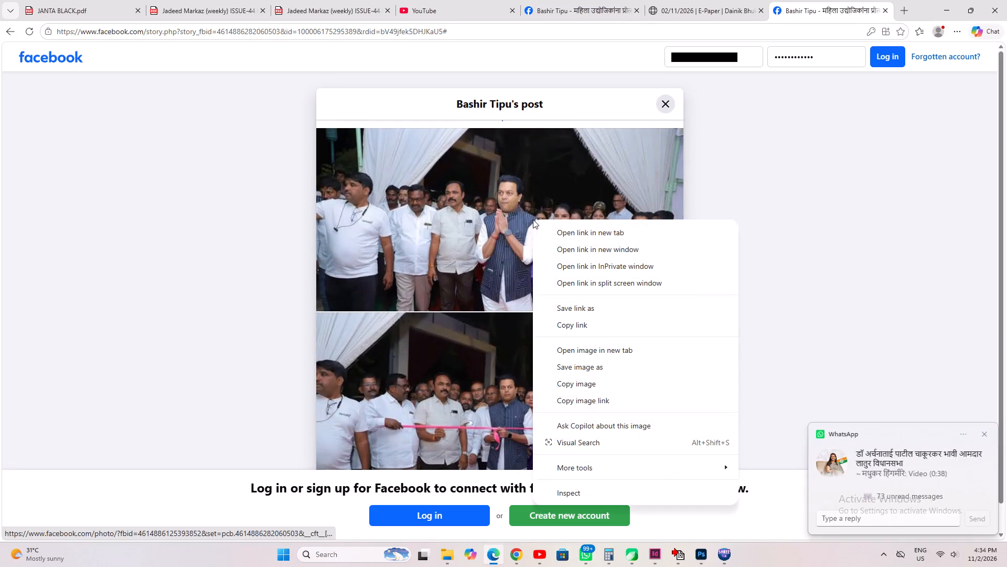
{"action": "left_click", "coordinate": [598, 385]}
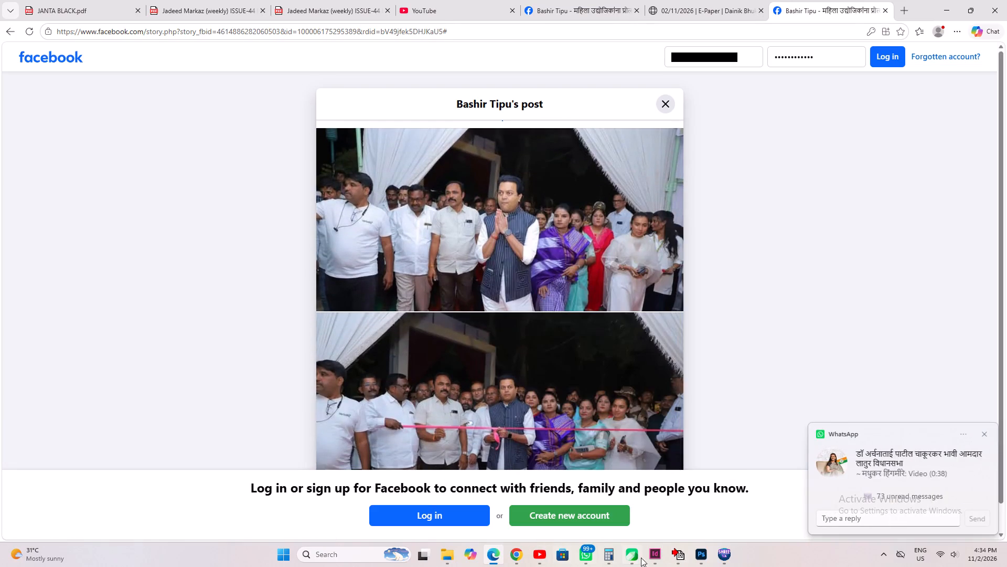
Switch to InDesign and paste the copied group photo onto page 4 of 38.indd.
{"action": "left_click", "coordinate": [650, 561]}
{"action": "left_click", "coordinate": [264, 261]}
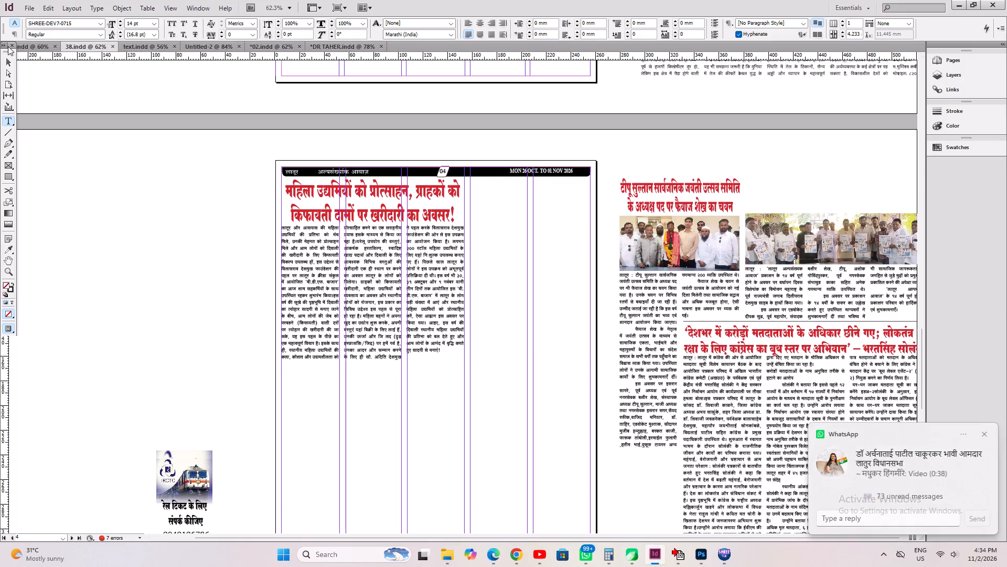
{"action": "left_click", "coordinate": [11, 61]}
{"action": "left_click", "coordinate": [114, 223]}
{"action": "right_click", "coordinate": [114, 220]}
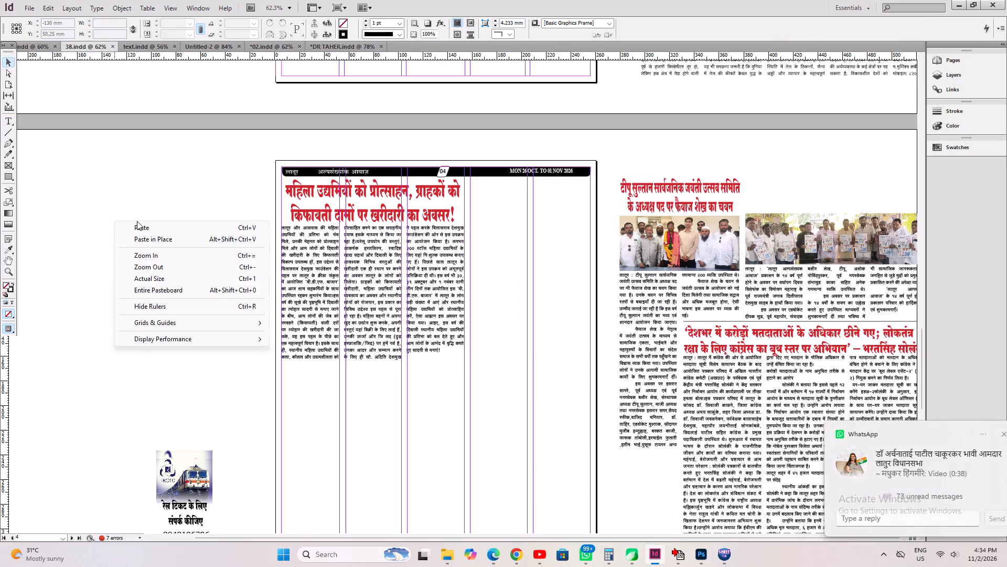
{"action": "left_click", "coordinate": [137, 221]}
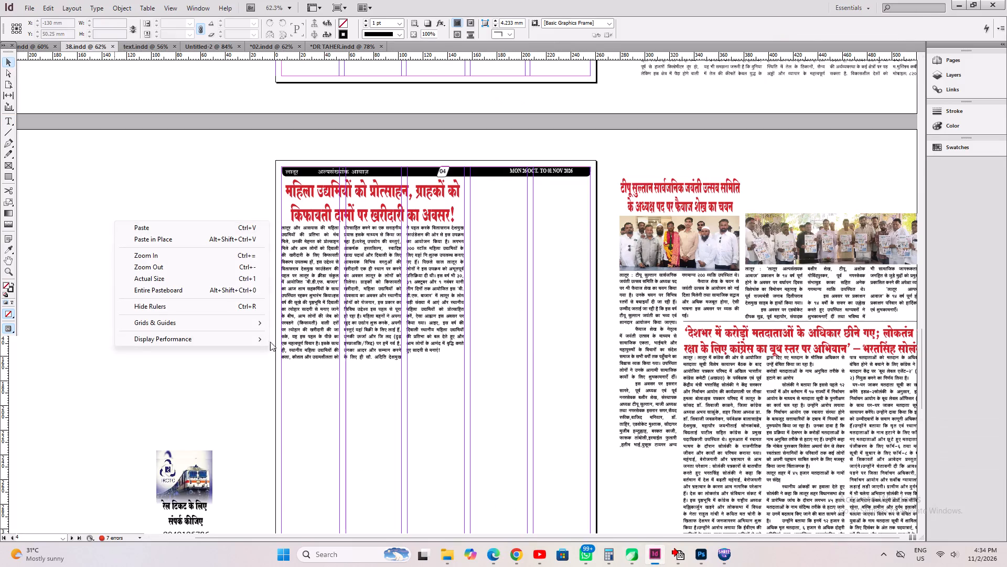
{"action": "left_click", "coordinate": [137, 226]}
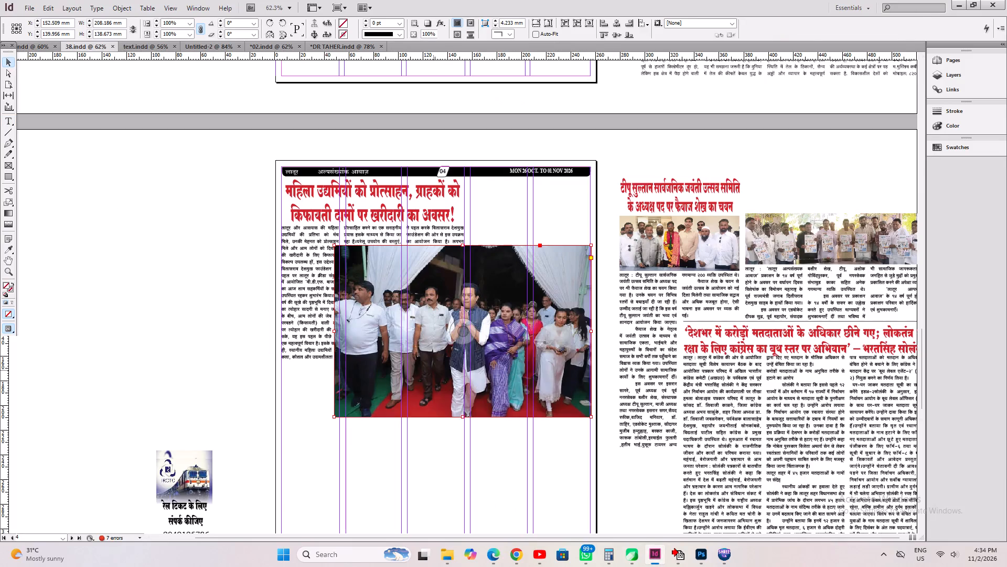
Crop the top of the pasted group photo by lowering its frame's upper edge to a height of about 124 mm.
{"action": "left_click_drag", "start_coordinate": [462, 248], "coordinate": [463, 265]}
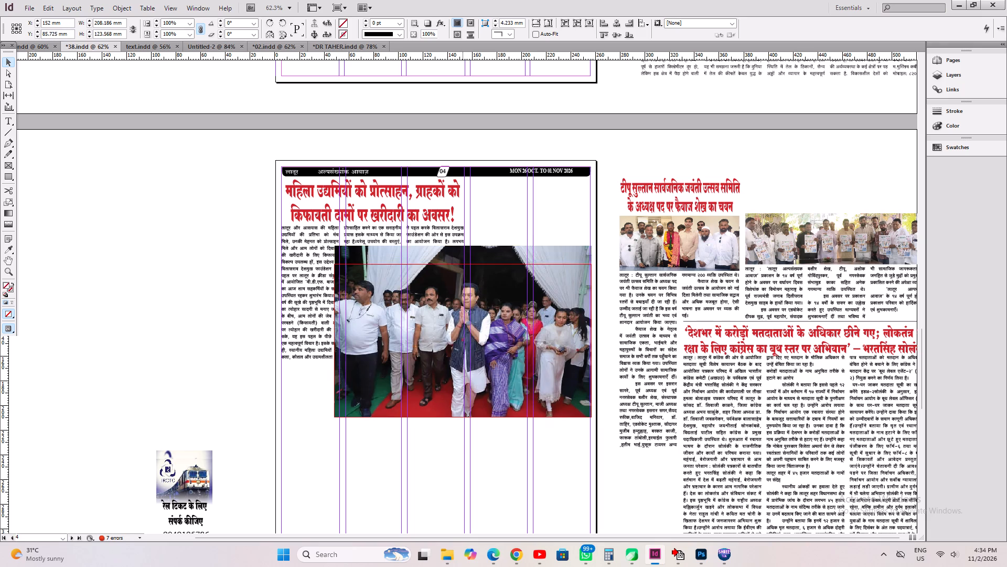
Scale the group photo down to about 98 × 57 mm and place it beneath the headline across the first two columns.
{"action": "left_click_drag", "start_coordinate": [463, 265], "coordinate": [462, 268]}
{"action": "left_click_drag", "start_coordinate": [465, 419], "coordinate": [465, 399], "text": "ctrl+shift"}
{"action": "left_click_drag", "start_coordinate": [462, 418], "coordinate": [465, 343], "text": "ctrl+shift"}
{"action": "left_click_drag", "start_coordinate": [513, 332], "coordinate": [398, 291]}
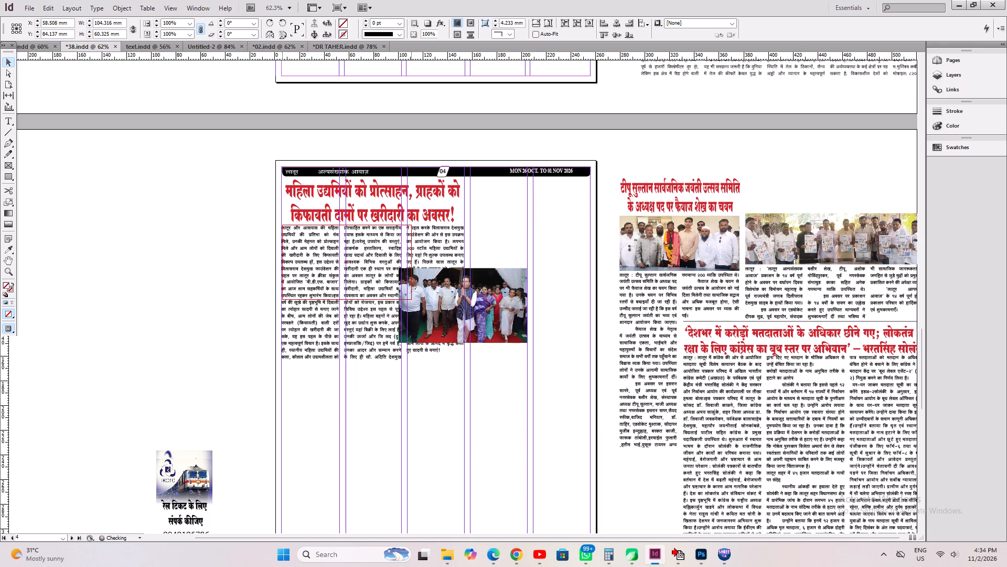
{"action": "left_click_drag", "start_coordinate": [398, 291], "coordinate": [395, 291]}
{"action": "key", "text": "ctrl+1"}
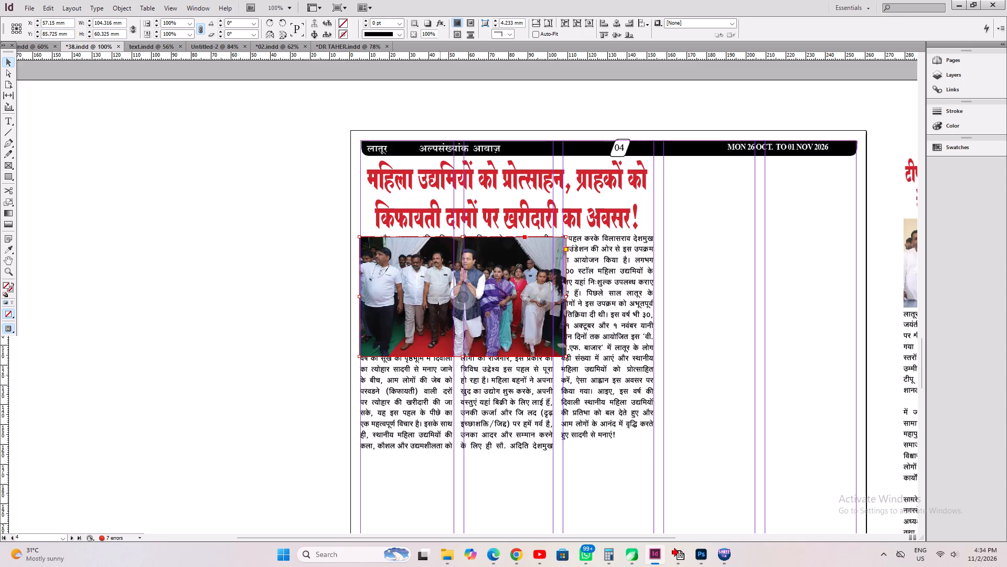
{"action": "left_click_drag", "start_coordinate": [565, 357], "coordinate": [565, 356], "text": "ctrl+shift"}
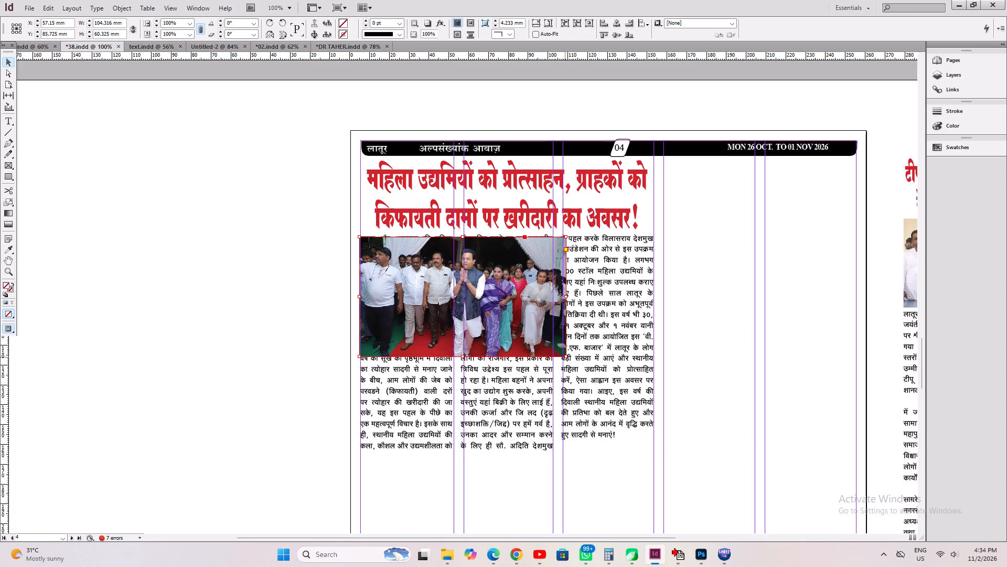
{"action": "left_click_drag", "start_coordinate": [565, 356], "coordinate": [554, 316], "text": "ctrl+shift"}
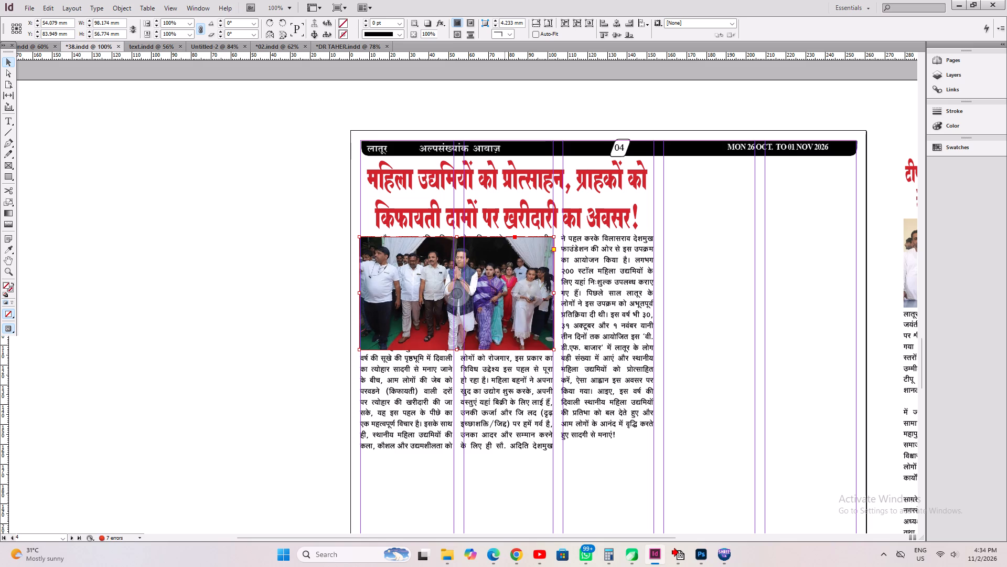
{"action": "left_click", "coordinate": [505, 314], "text": "shift"}
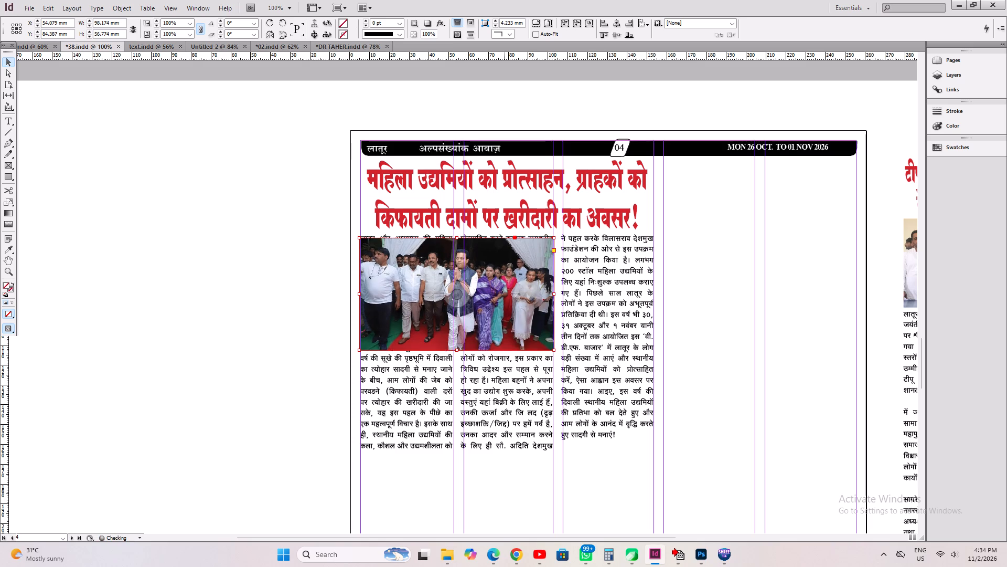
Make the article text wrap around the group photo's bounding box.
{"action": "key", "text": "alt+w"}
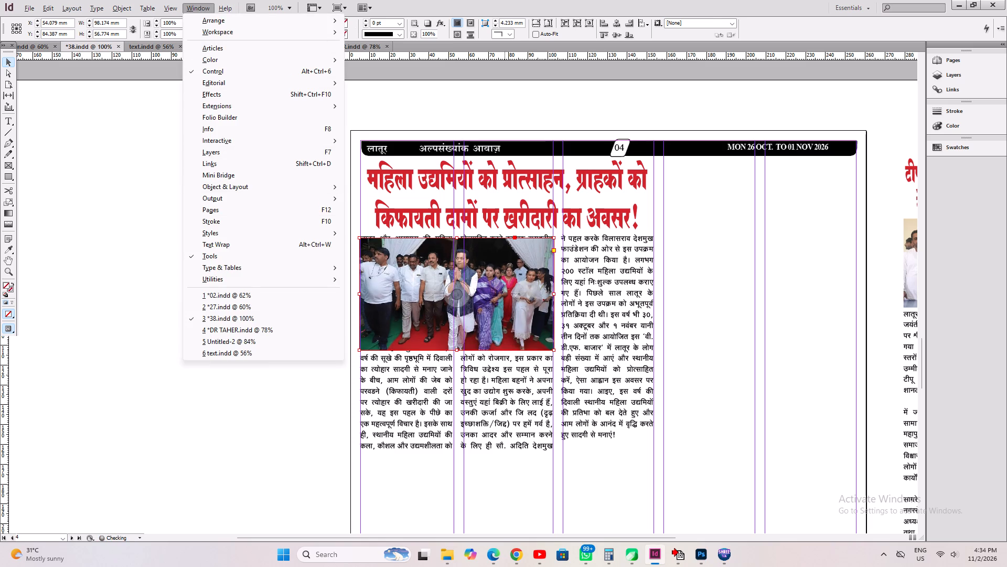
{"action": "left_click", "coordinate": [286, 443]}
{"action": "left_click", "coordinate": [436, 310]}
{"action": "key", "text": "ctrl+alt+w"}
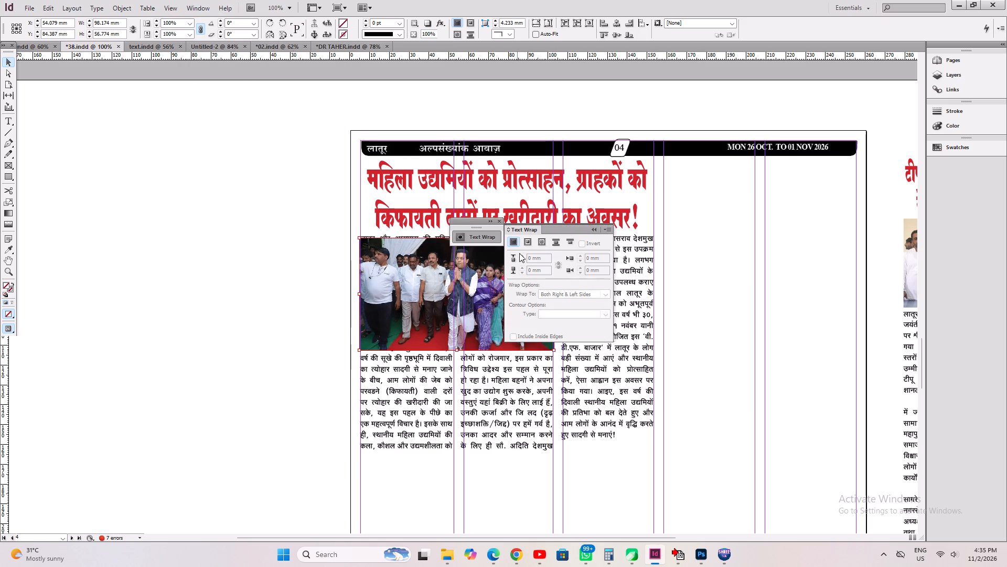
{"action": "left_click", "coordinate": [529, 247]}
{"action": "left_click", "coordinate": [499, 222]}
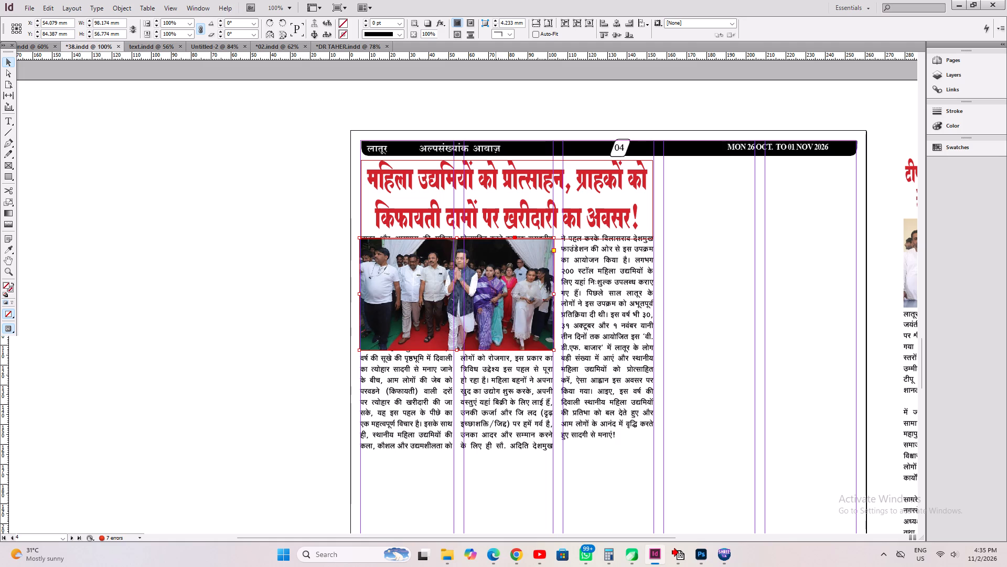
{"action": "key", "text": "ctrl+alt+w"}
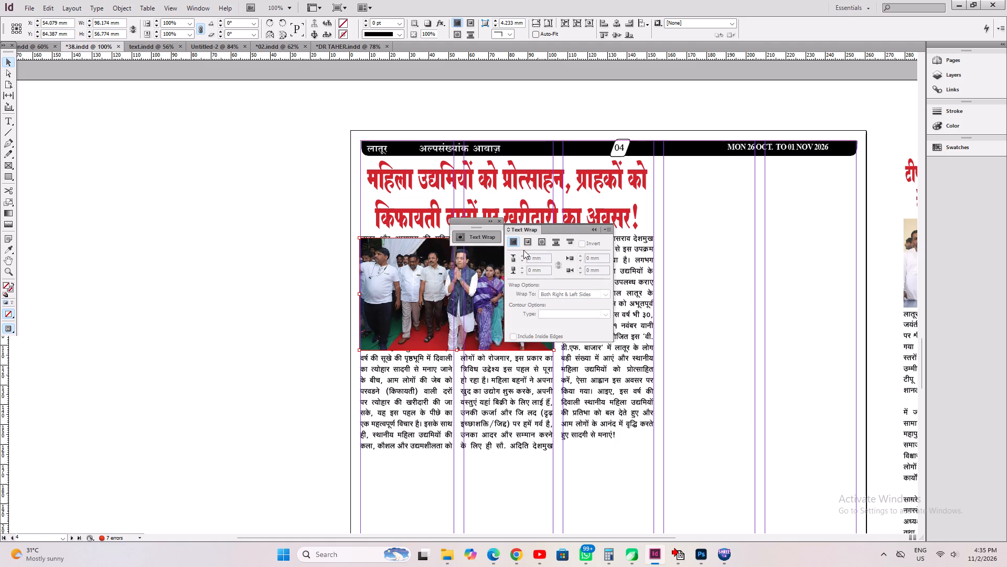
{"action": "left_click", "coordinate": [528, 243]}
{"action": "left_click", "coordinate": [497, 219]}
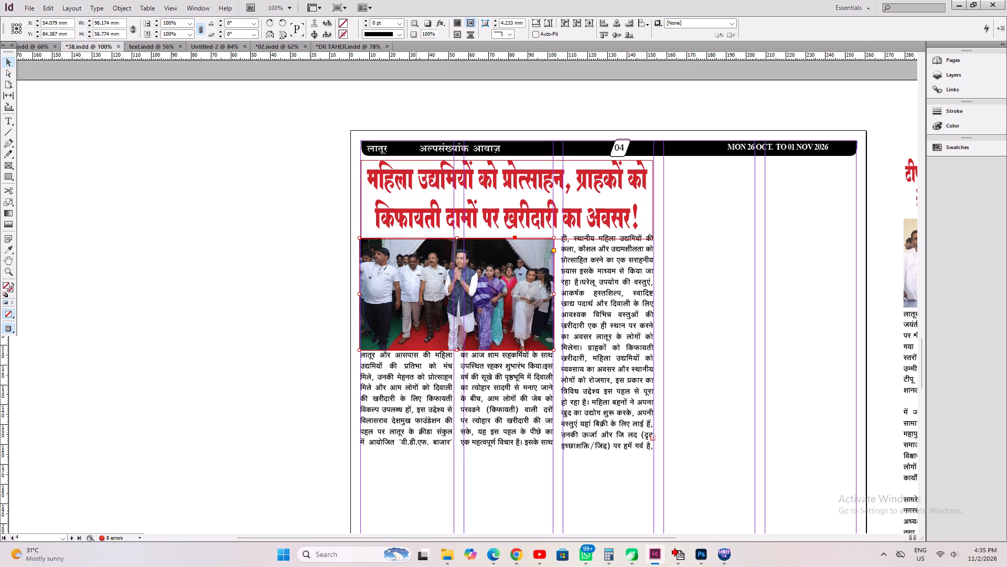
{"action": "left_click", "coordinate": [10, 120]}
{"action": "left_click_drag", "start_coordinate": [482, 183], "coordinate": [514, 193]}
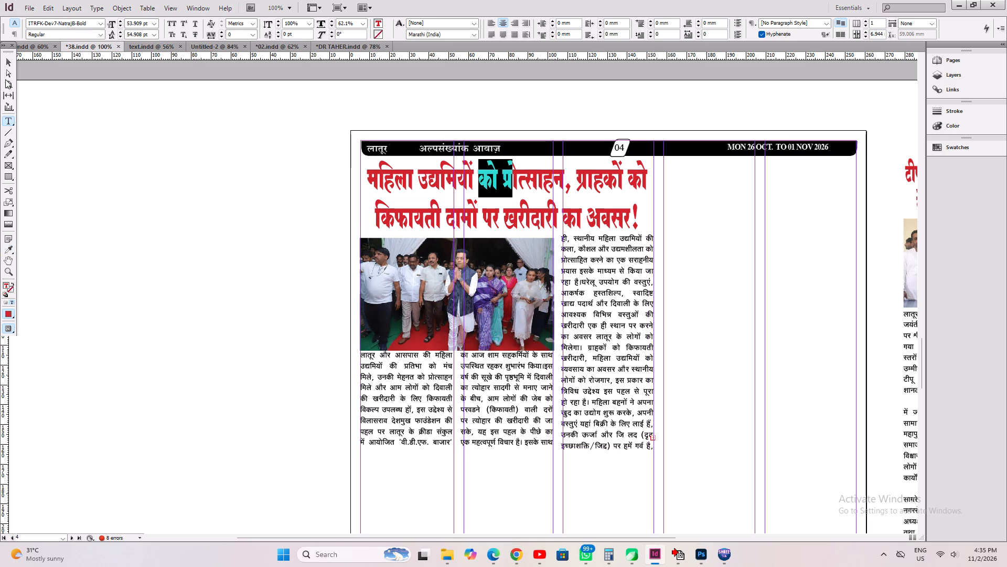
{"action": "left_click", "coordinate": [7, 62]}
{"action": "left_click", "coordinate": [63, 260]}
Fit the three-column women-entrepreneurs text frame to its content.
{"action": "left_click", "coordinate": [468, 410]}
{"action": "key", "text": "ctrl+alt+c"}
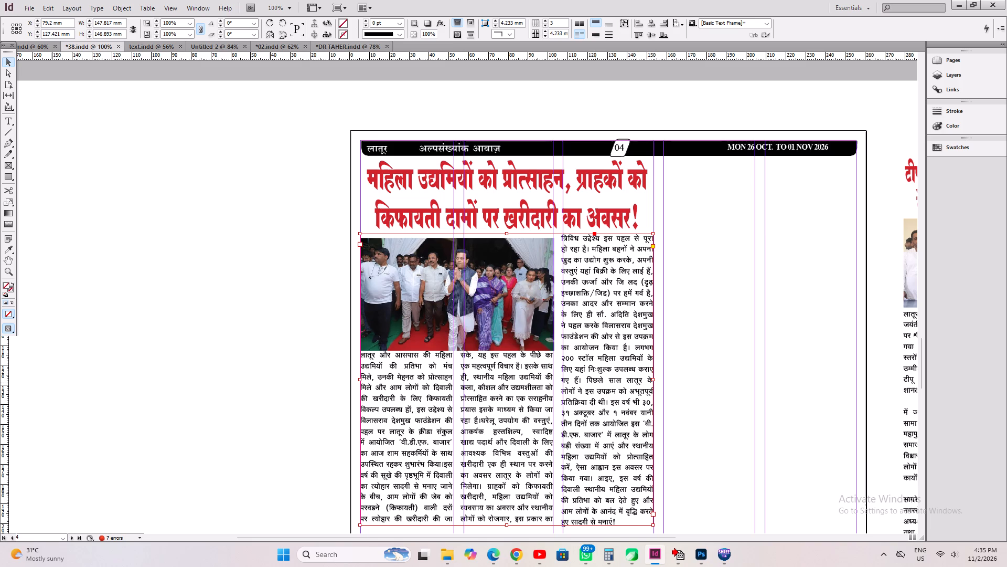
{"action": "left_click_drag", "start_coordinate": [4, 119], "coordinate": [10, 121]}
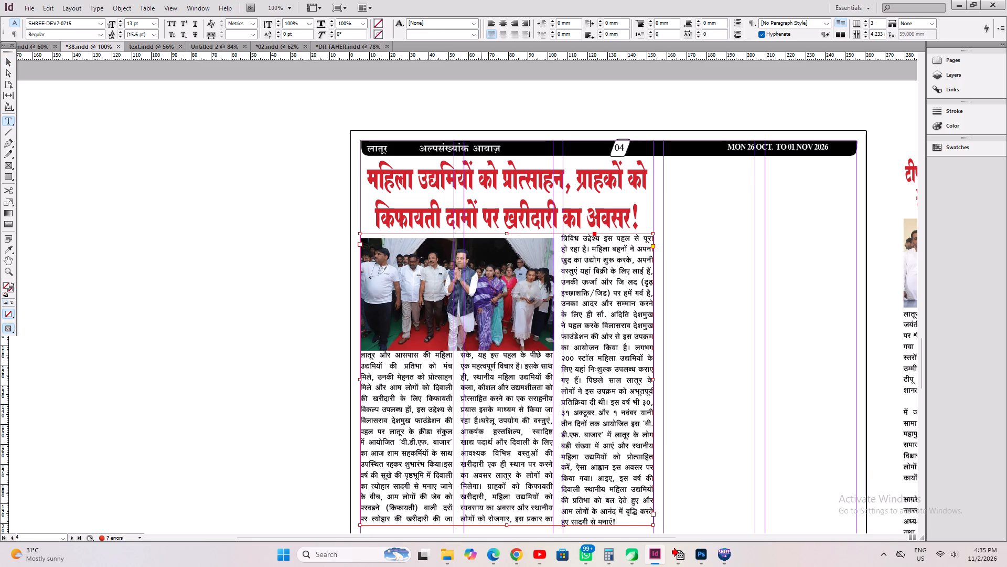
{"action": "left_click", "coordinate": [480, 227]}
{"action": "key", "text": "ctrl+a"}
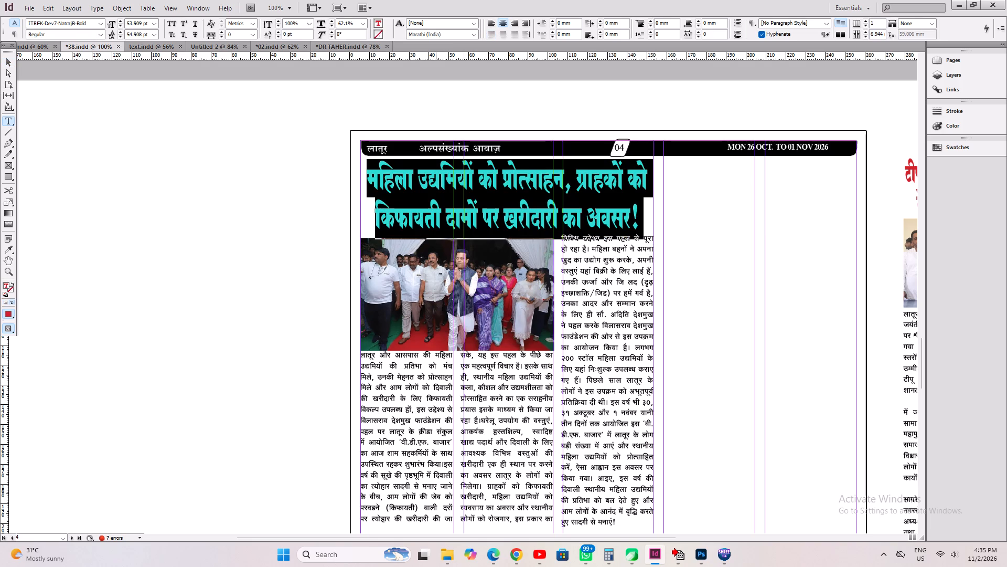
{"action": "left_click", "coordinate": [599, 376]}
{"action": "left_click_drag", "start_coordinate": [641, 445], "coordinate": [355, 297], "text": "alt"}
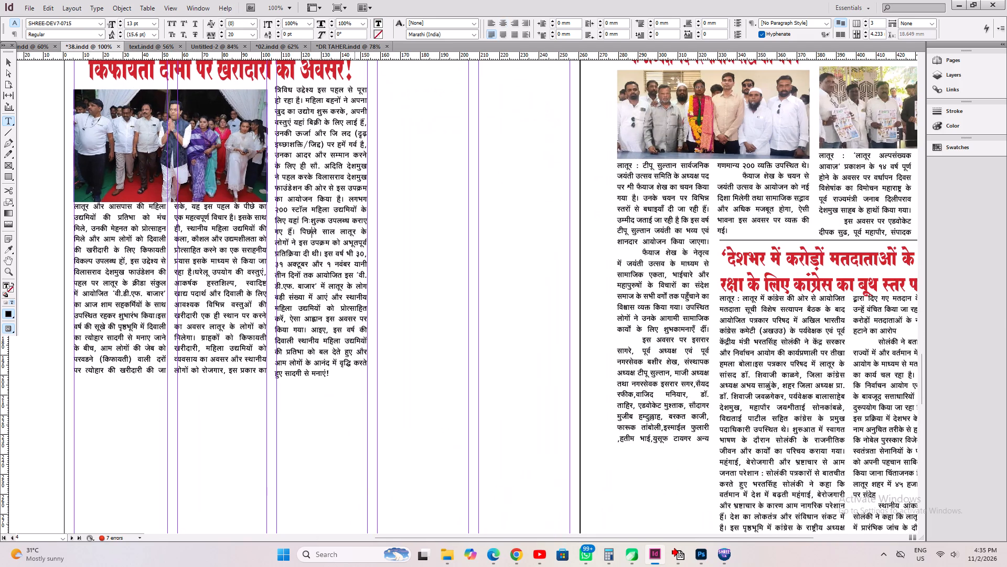
Save the document, view the whole page 4 and deselect the article text.
{"action": "key", "text": "ctrl+s"}
{"action": "key", "text": "ctrl+0"}
{"action": "key", "text": "ctrl+a"}
{"action": "key", "text": "ctrl+s"}
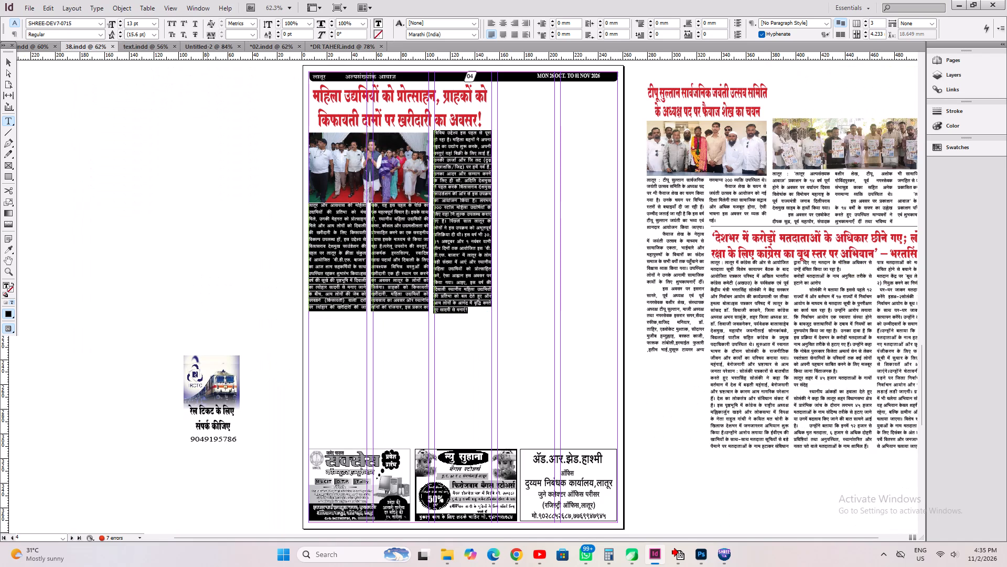
{"action": "left_click", "coordinate": [5, 65]}
{"action": "left_click", "coordinate": [296, 365]}
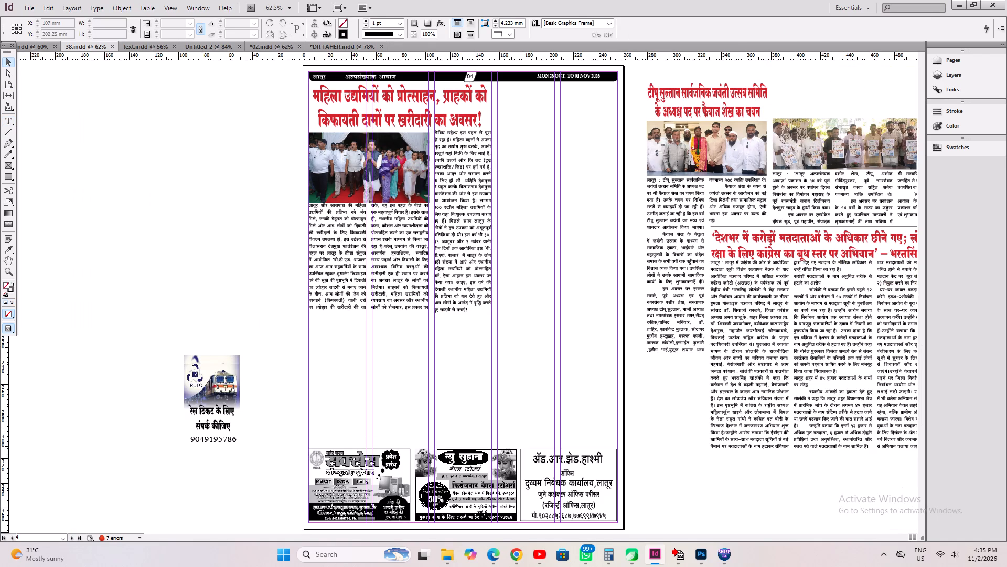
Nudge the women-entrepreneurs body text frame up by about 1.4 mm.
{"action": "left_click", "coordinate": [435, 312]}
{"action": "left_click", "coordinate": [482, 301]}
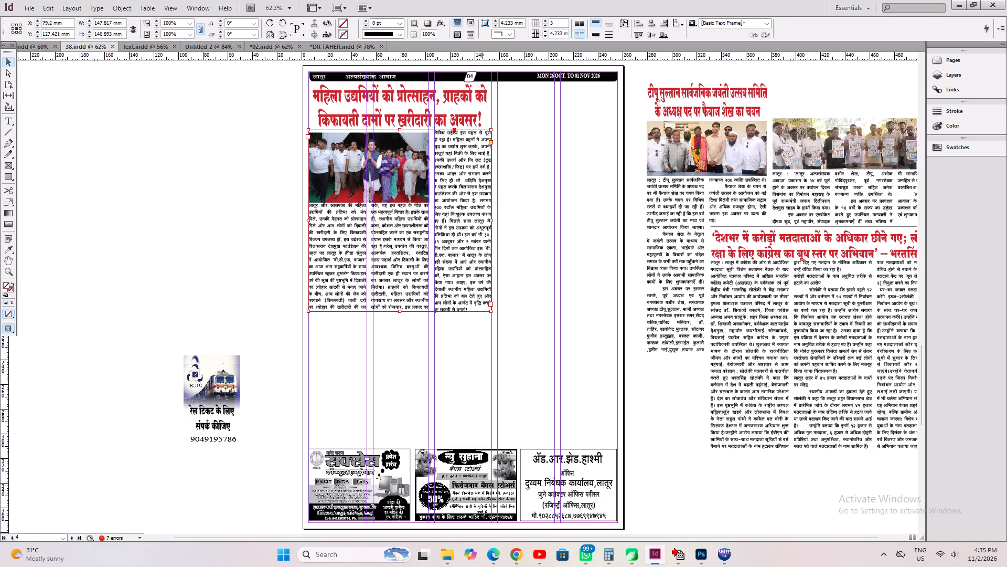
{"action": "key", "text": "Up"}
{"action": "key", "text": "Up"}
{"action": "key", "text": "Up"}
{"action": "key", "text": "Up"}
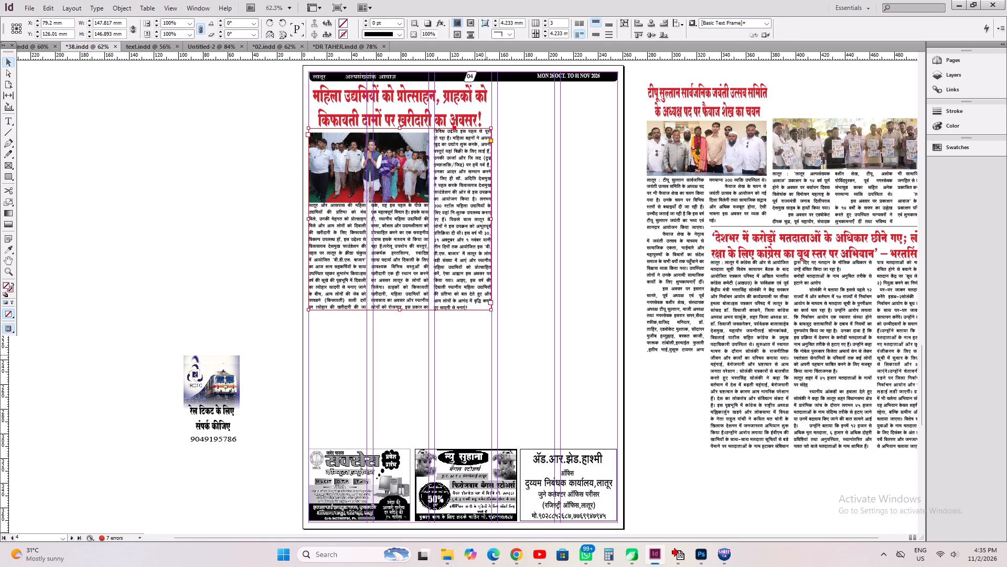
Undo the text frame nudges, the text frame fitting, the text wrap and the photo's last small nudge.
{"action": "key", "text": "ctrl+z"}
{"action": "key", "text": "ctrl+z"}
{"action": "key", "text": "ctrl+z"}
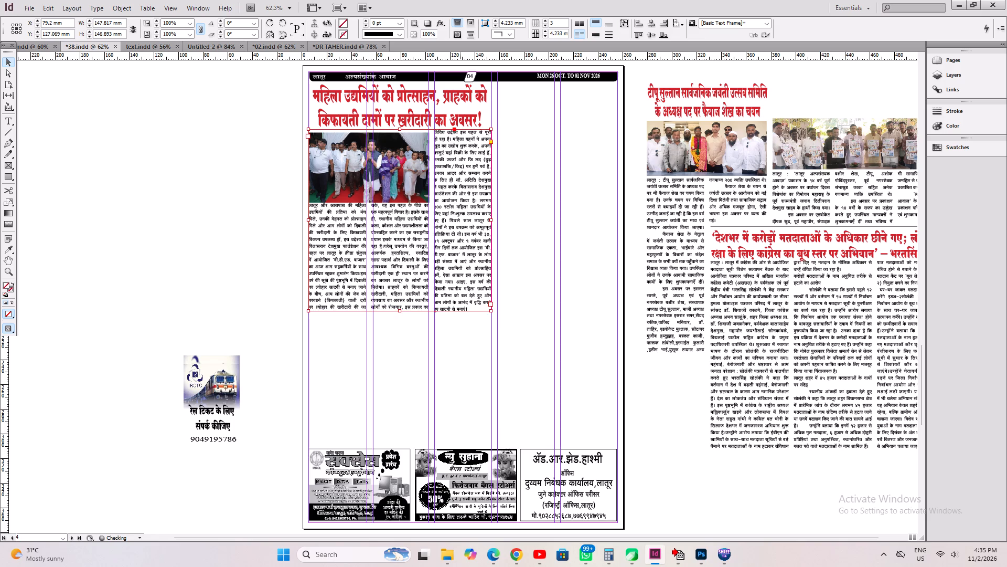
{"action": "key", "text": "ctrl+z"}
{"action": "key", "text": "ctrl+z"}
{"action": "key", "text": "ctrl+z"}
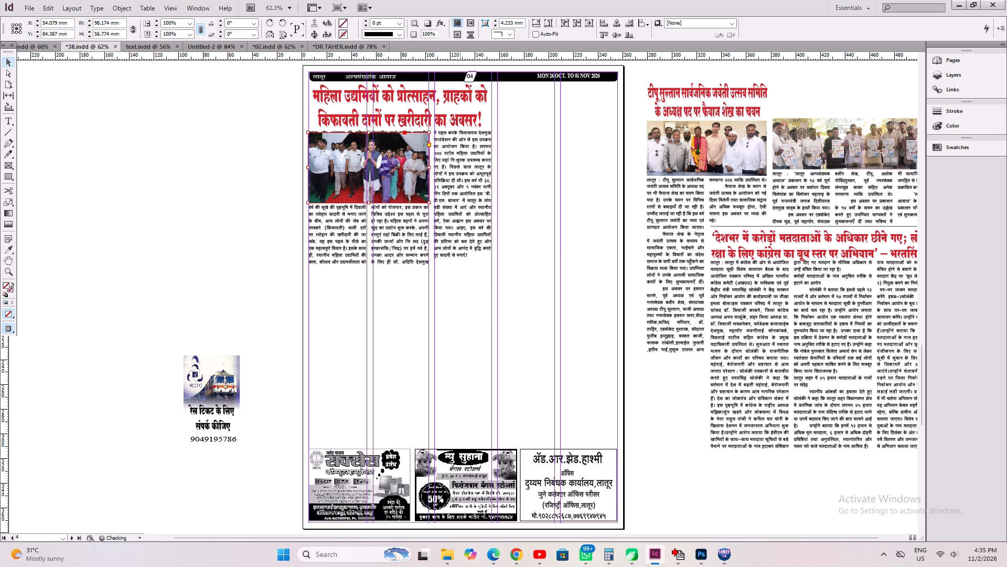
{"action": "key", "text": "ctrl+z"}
Fit the group photo's frame to its image content.
{"action": "key", "text": "ctrl+alt+c"}
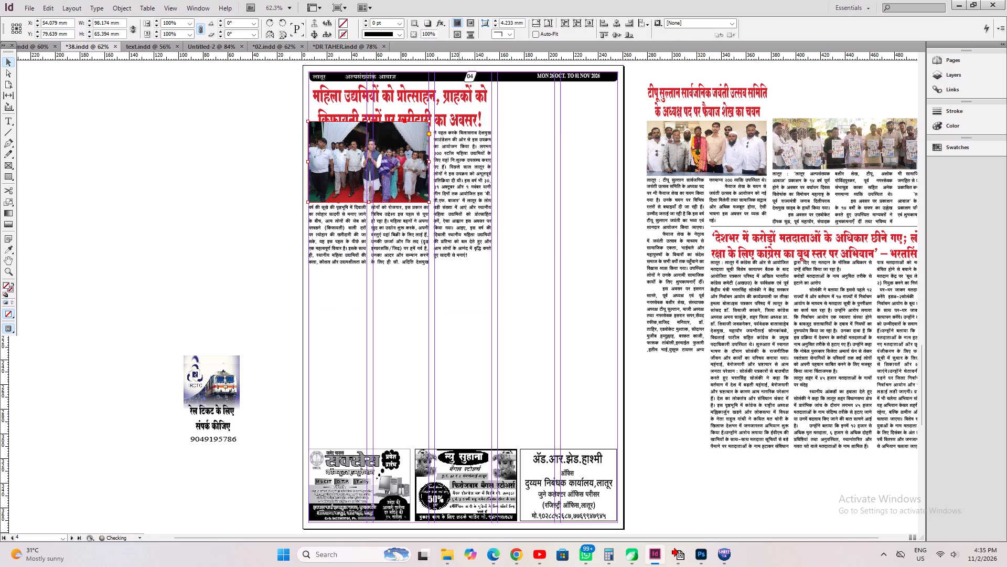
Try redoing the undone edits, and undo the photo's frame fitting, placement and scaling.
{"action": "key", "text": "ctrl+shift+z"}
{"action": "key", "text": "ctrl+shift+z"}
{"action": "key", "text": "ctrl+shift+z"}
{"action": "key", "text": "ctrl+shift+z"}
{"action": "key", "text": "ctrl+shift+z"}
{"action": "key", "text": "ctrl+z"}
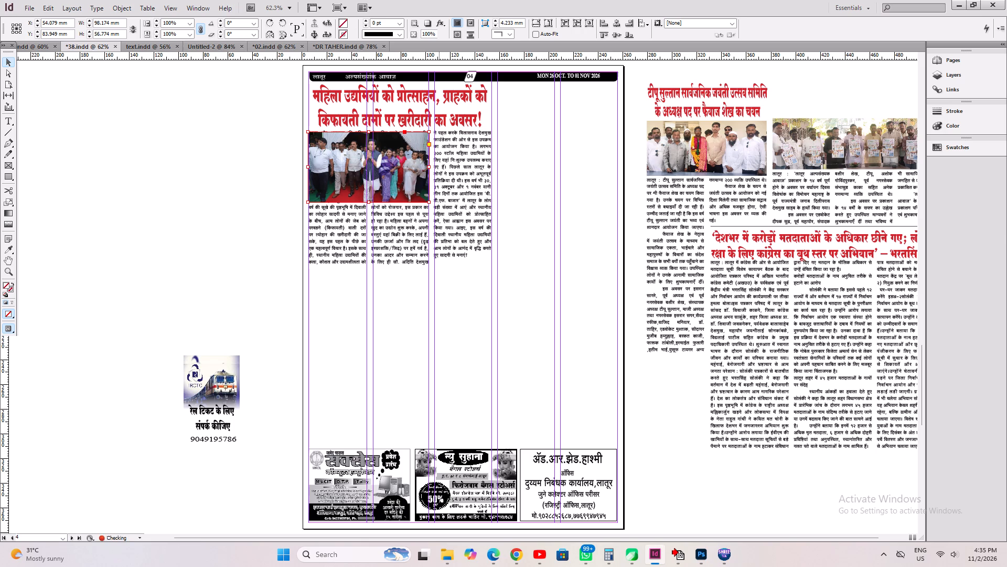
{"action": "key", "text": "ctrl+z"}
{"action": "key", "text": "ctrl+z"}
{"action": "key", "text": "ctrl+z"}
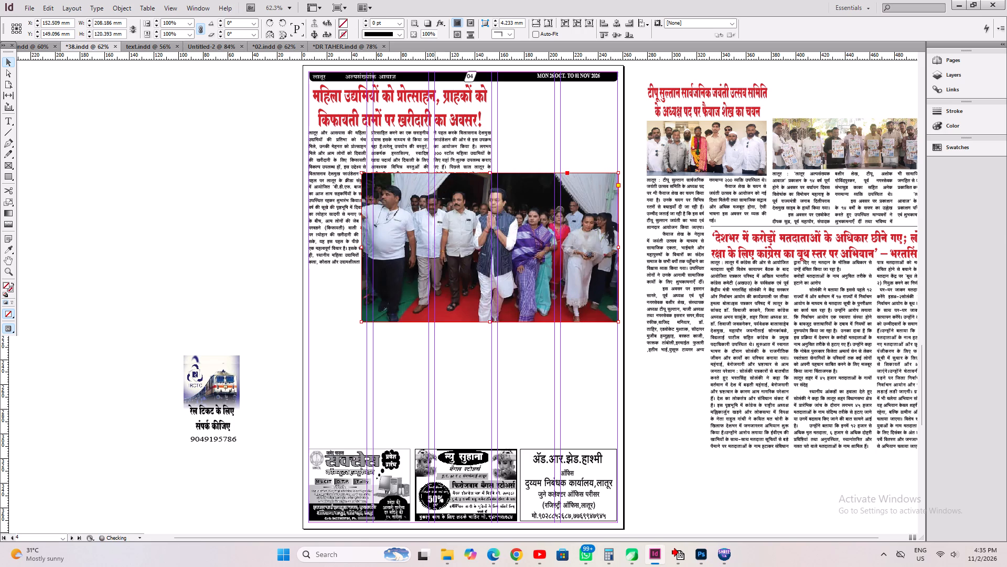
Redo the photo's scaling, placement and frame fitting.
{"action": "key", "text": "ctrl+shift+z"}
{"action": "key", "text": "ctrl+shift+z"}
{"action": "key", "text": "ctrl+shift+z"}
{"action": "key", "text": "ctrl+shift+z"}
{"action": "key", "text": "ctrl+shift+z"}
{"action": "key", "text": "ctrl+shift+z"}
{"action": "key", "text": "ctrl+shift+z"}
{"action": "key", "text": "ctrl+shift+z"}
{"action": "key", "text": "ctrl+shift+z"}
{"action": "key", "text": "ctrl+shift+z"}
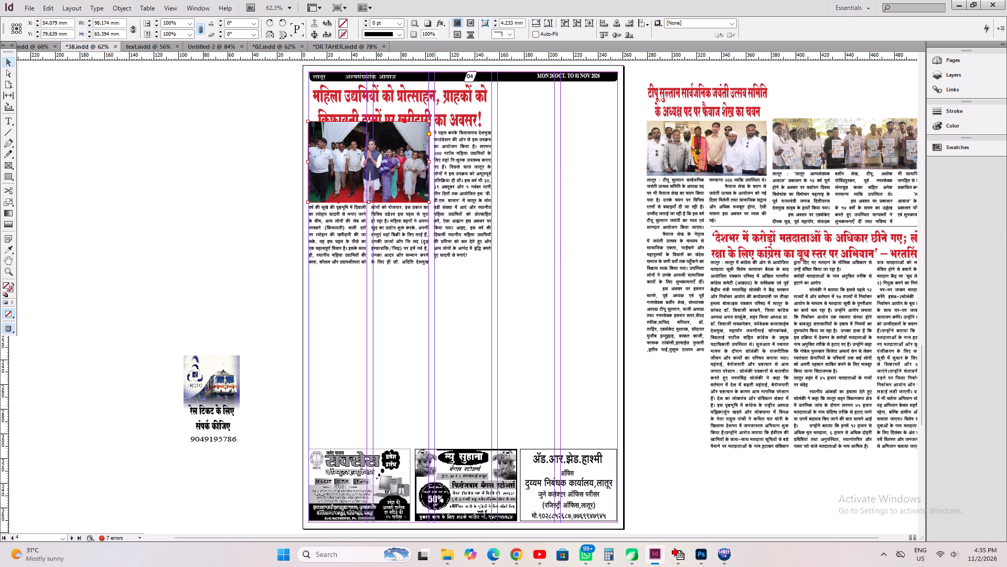
Crop the top of the group photo down to just beneath the headline, making the frame about 57.6 mm high.
{"action": "left_click", "coordinate": [394, 264]}
{"action": "left_click", "coordinate": [366, 166]}
{"action": "left_click", "coordinate": [338, 205], "text": "ctrl"}
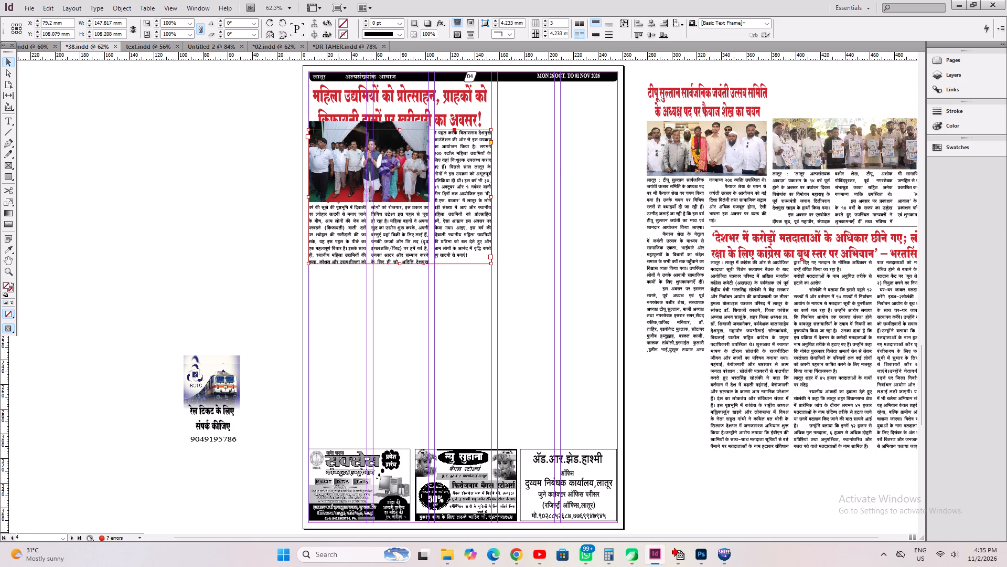
{"action": "left_click", "coordinate": [339, 200], "text": "ctrl"}
{"action": "key", "text": "ctrl+2"}
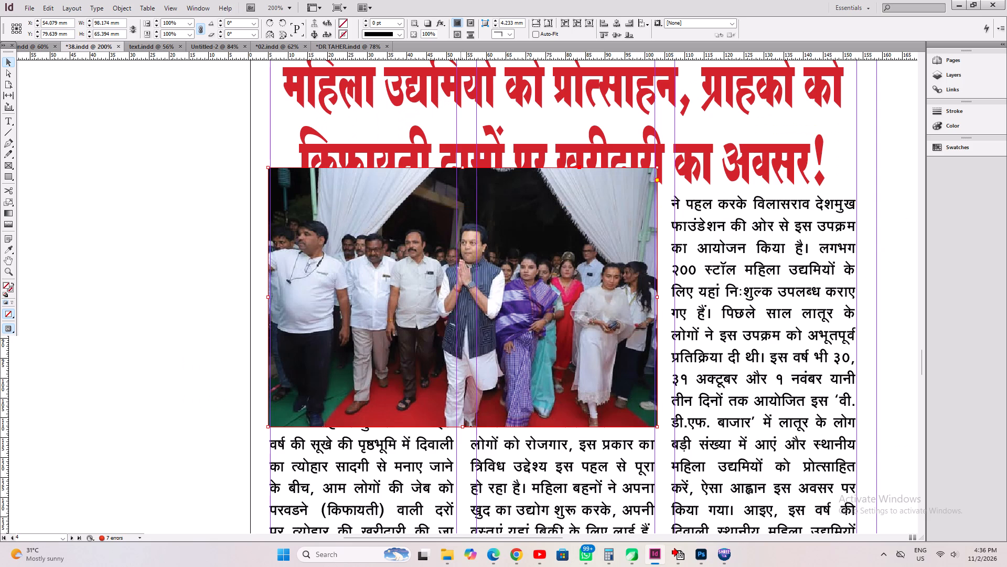
{"action": "left_click_drag", "start_coordinate": [463, 168], "coordinate": [458, 200]}
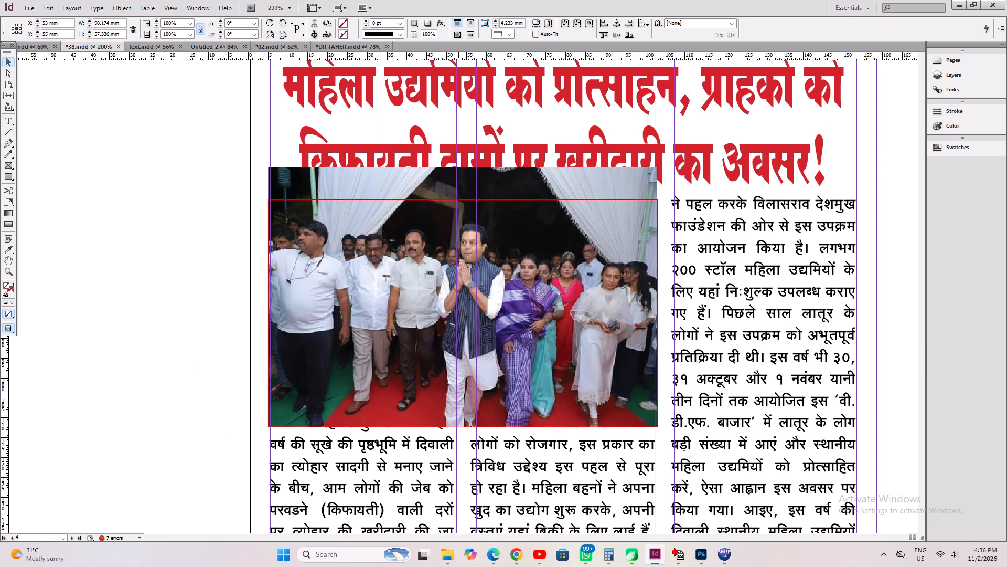
{"action": "left_click_drag", "start_coordinate": [458, 200], "coordinate": [457, 198]}
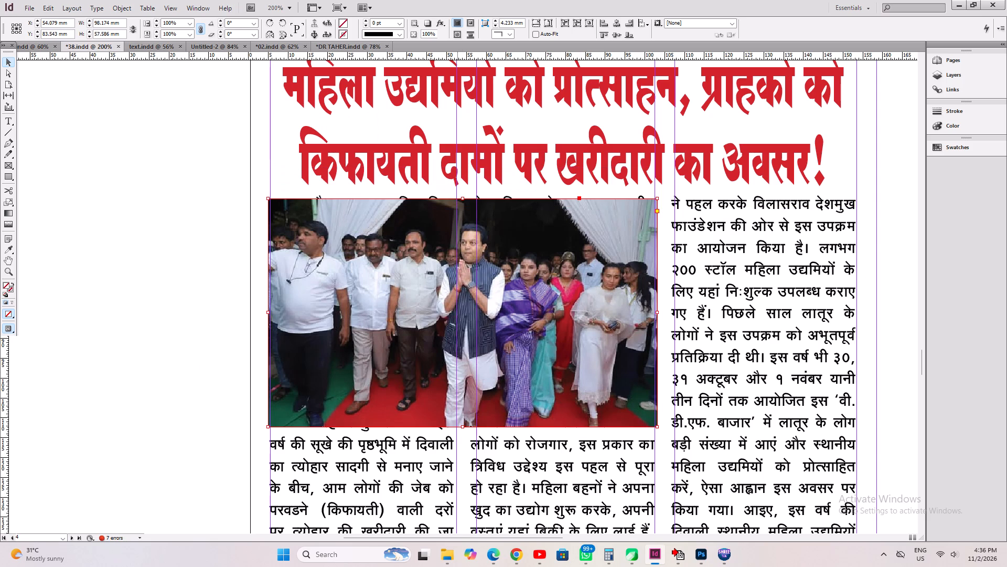
Make the article text wrap around the cropped photo's bounding box.
{"action": "key", "text": "ctrl+alt+w"}
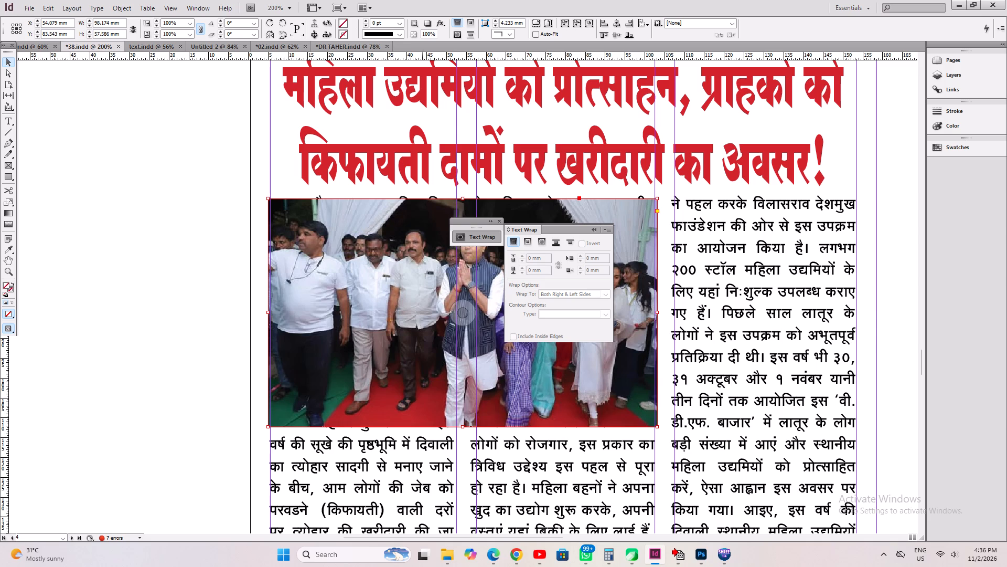
{"action": "left_click", "coordinate": [528, 243]}
{"action": "left_click", "coordinate": [501, 219]}
Fit the three-column article text frame to its content and save the document.
{"action": "key", "text": "ctrl+1"}
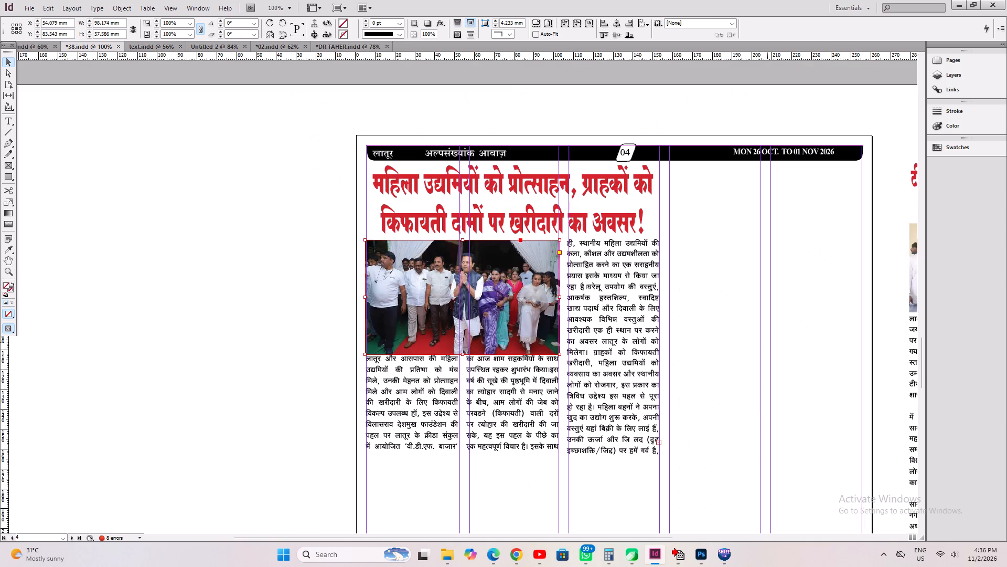
{"action": "left_click", "coordinate": [767, 342]}
{"action": "left_click", "coordinate": [620, 397]}
{"action": "key", "text": "ctrl+alt+c"}
{"action": "key", "text": "ctrl+s"}
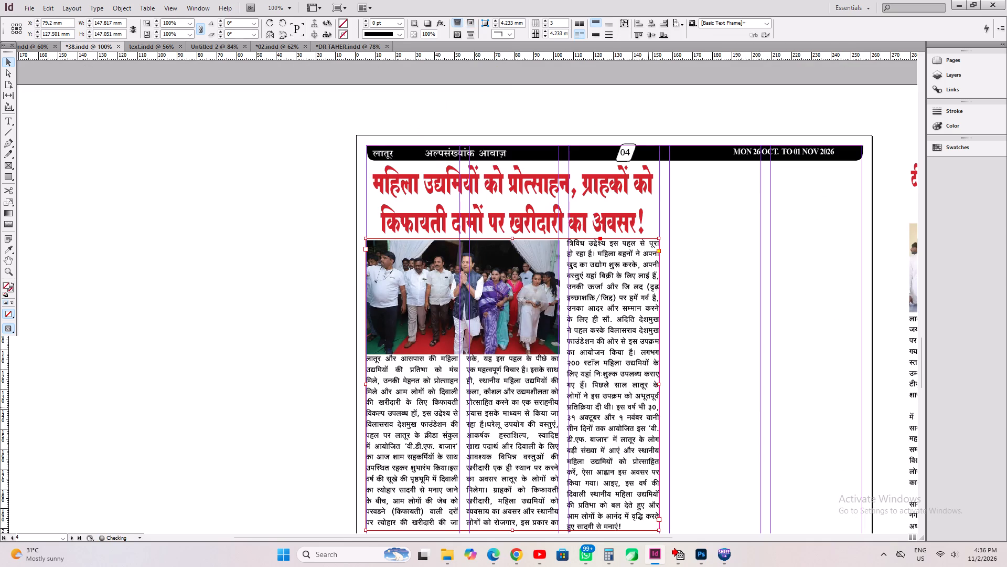
Nudge the three-column article text frame up to a Y position of about 125.7 mm and save the document.
{"action": "key", "text": "ctrl+0"}
{"action": "key", "text": "ctrl+s"}
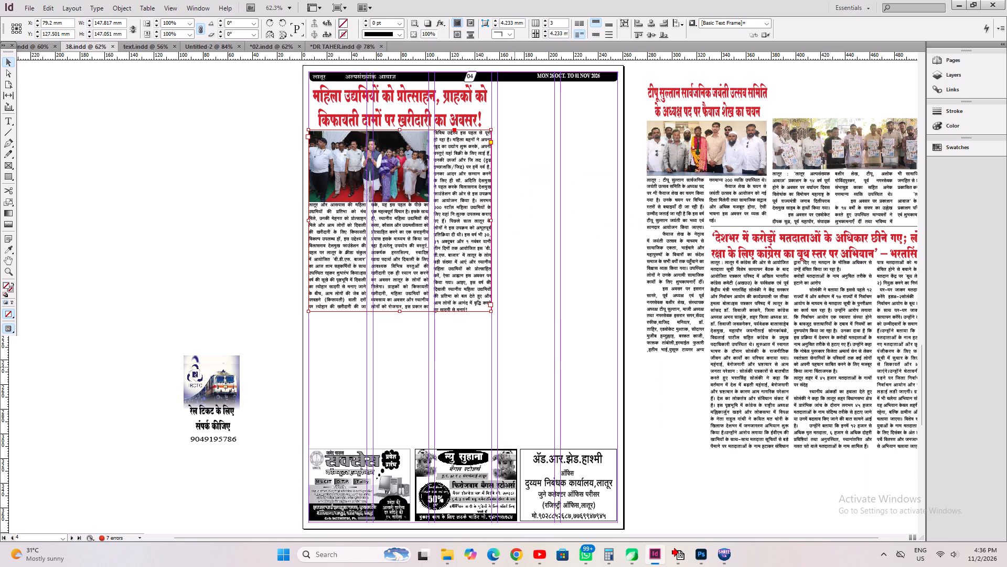
{"action": "left_click", "coordinate": [474, 372]}
{"action": "left_click", "coordinate": [486, 301]}
{"action": "key", "text": "Up"}
{"action": "key", "text": "Up"}
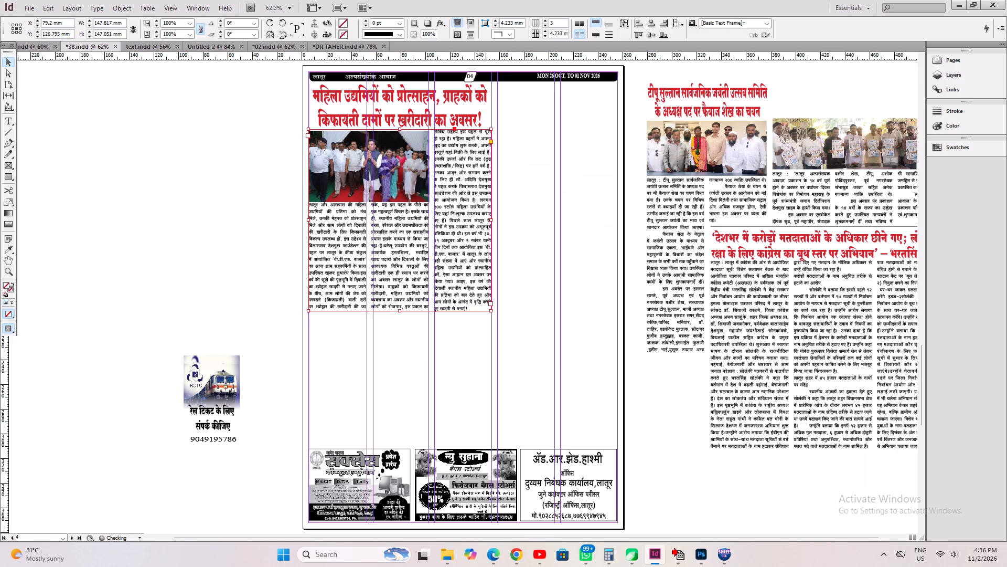
{"action": "key", "text": "Up"}
{"action": "key", "text": "Up"}
{"action": "key", "text": "Up"}
{"action": "key", "text": "Up"}
{"action": "key", "text": "Up"}
{"action": "key", "text": "Down"}
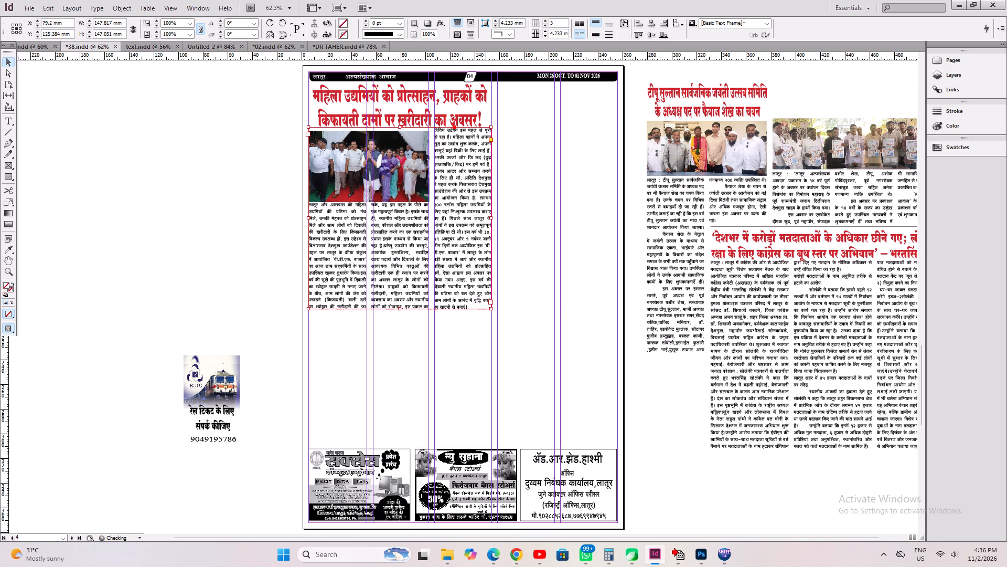
{"action": "key", "text": "Down"}
{"action": "key", "text": "ctrl+s"}
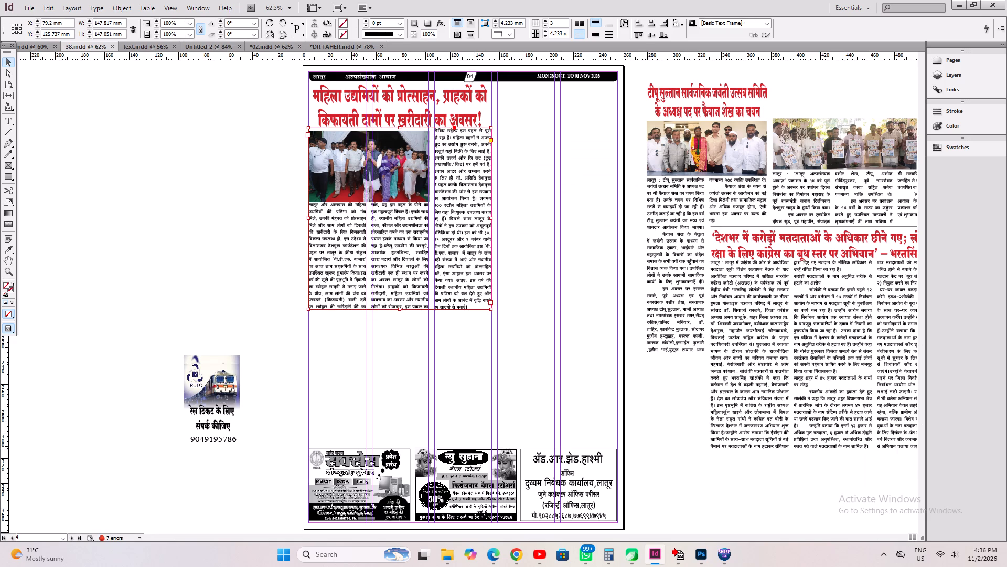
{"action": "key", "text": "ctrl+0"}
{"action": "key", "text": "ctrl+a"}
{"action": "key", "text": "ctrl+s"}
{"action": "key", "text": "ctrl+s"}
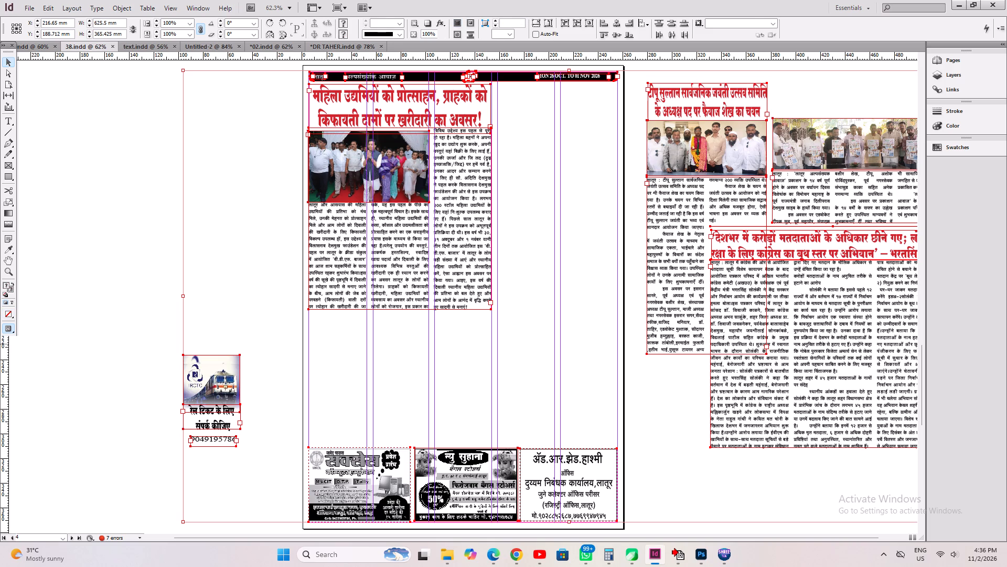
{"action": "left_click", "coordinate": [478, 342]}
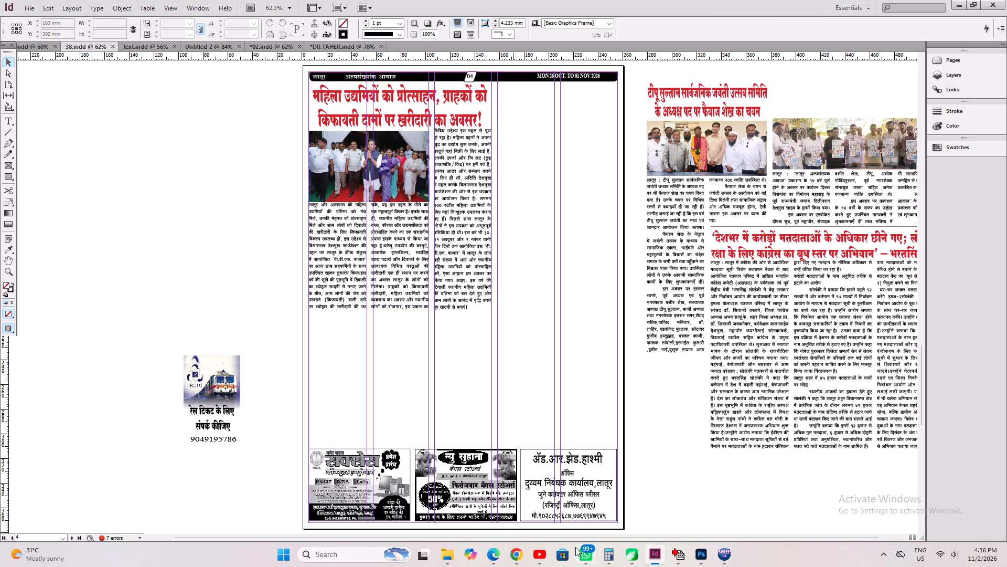
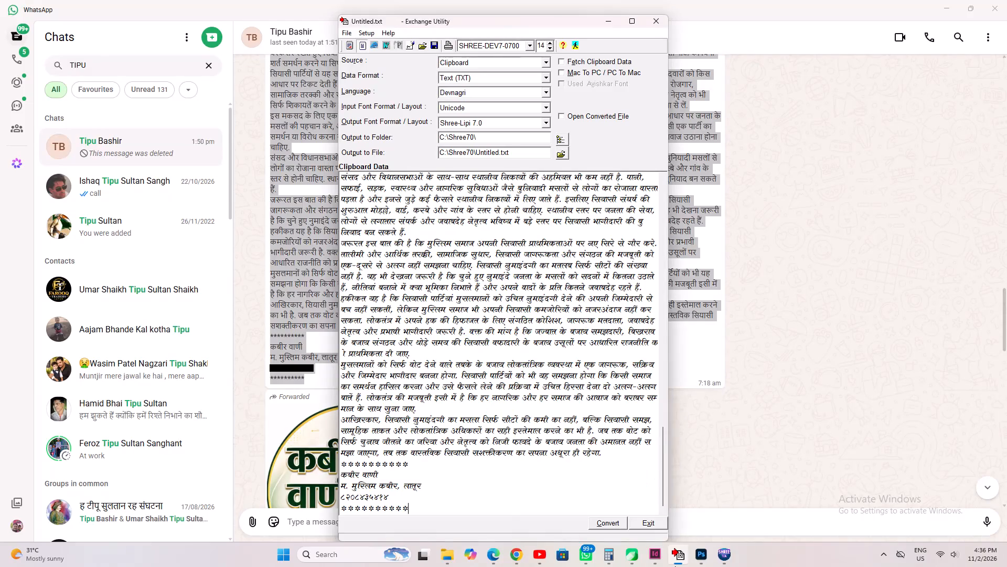
In InDesign, draw a text frame about 108 × 200 mm on the pasteboard beside page 3 and paste the converted article into it.
{"action": "left_click", "coordinate": [658, 555]}
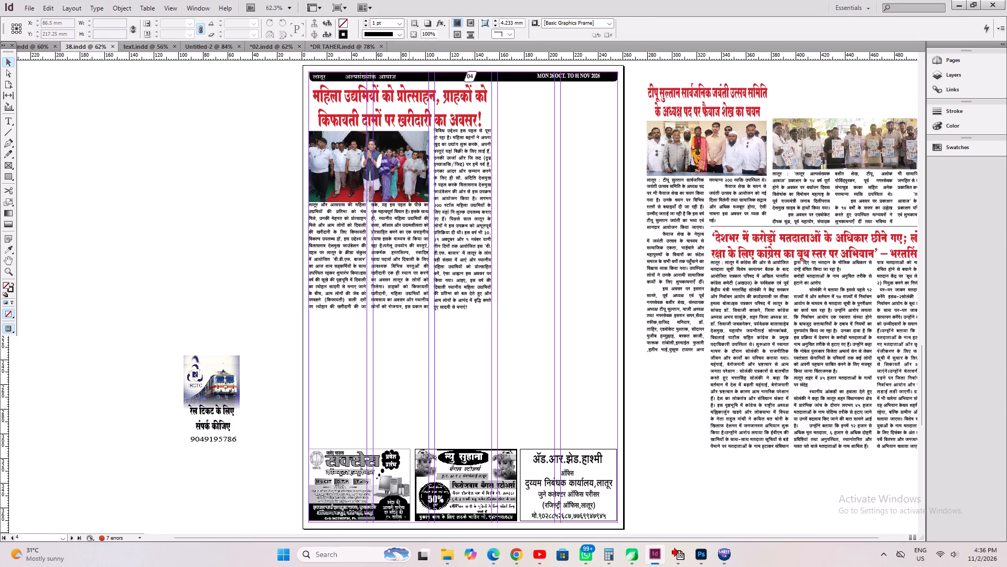
{"action": "scroll", "coordinate": [409, 332], "scroll_direction": "up", "scroll_amount": 13}
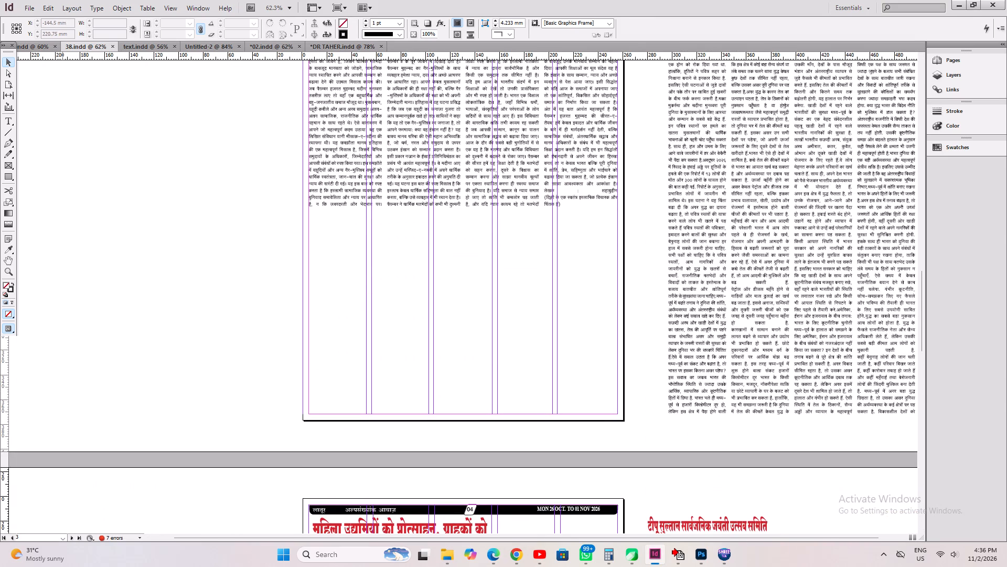
{"action": "left_click", "coordinate": [10, 122]}
{"action": "scroll", "coordinate": [282, 290], "scroll_direction": "up", "scroll_amount": 4}
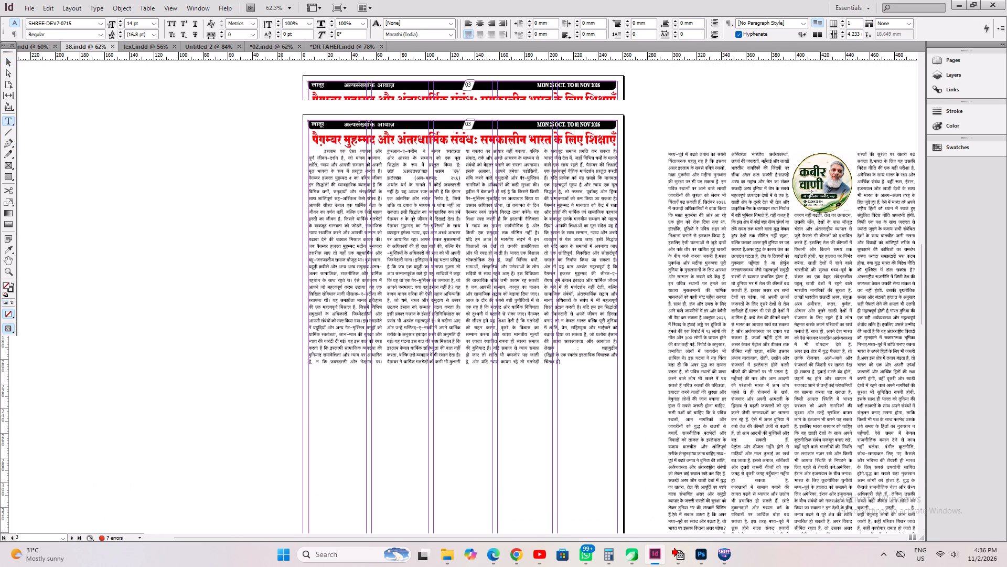
{"action": "left_click_drag", "start_coordinate": [62, 166], "coordinate": [196, 416]}
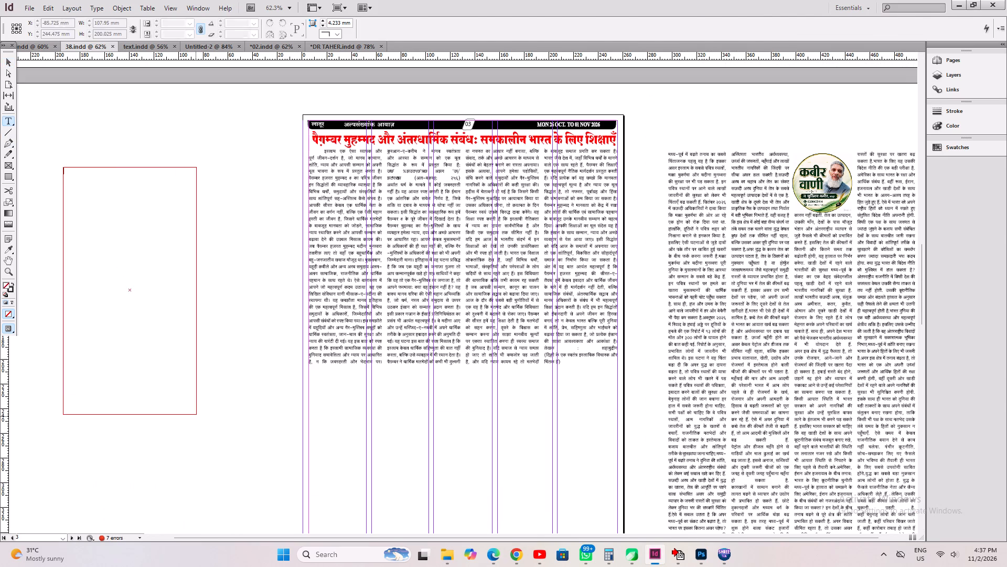
{"action": "key", "text": "ctrl+v"}
Left-align all of the pasted article text, fit its frame to the content, and save the document.
{"action": "key", "text": "ctrl+a"}
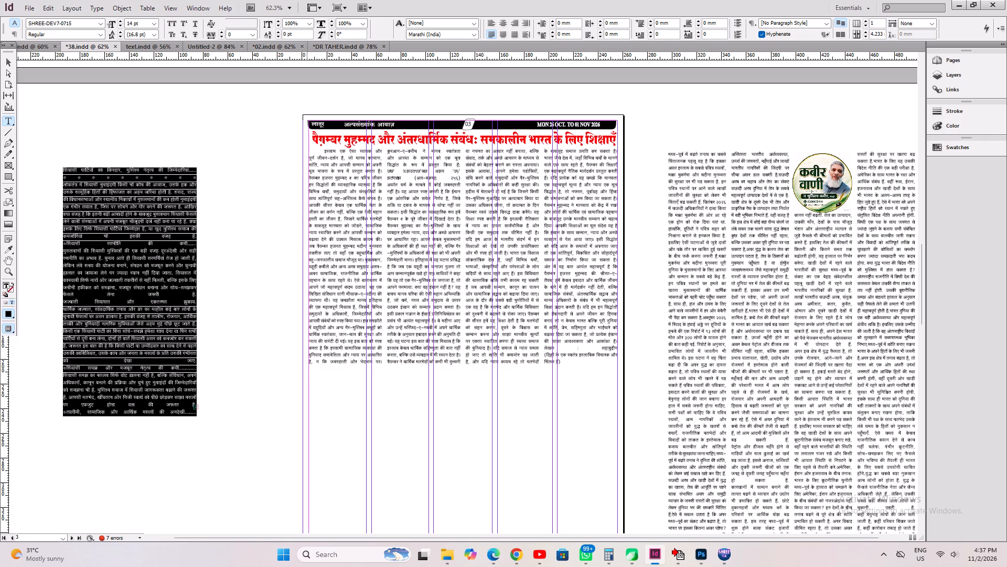
{"action": "key", "text": "ctrl+shift+l"}
{"action": "key", "text": "ctrl+alt+c"}
{"action": "scroll", "coordinate": [249, 328], "scroll_direction": "down", "scroll_amount": 5}
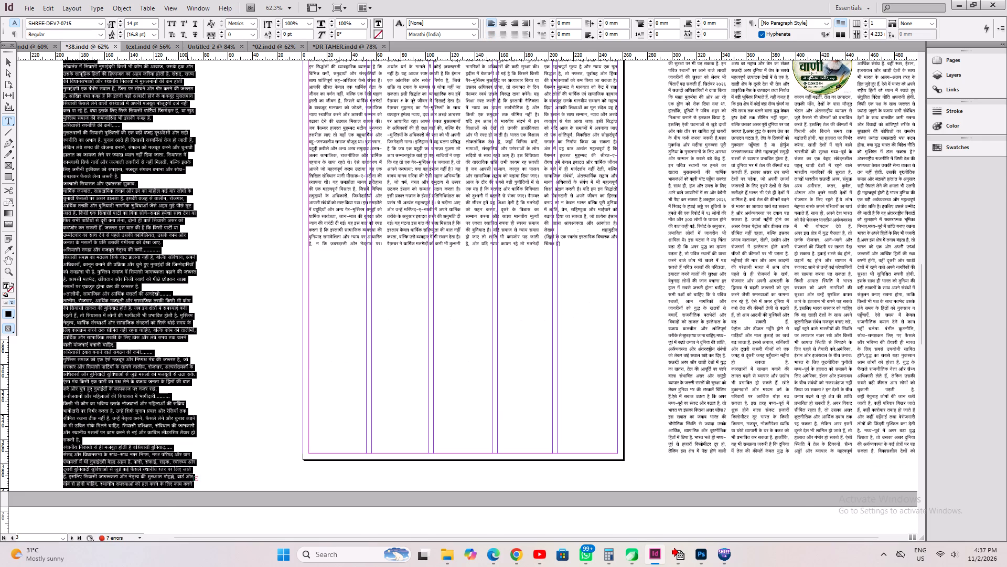
{"action": "left_click", "coordinate": [187, 315]}
{"action": "scroll", "coordinate": [187, 315], "scroll_direction": "up", "scroll_amount": 14}
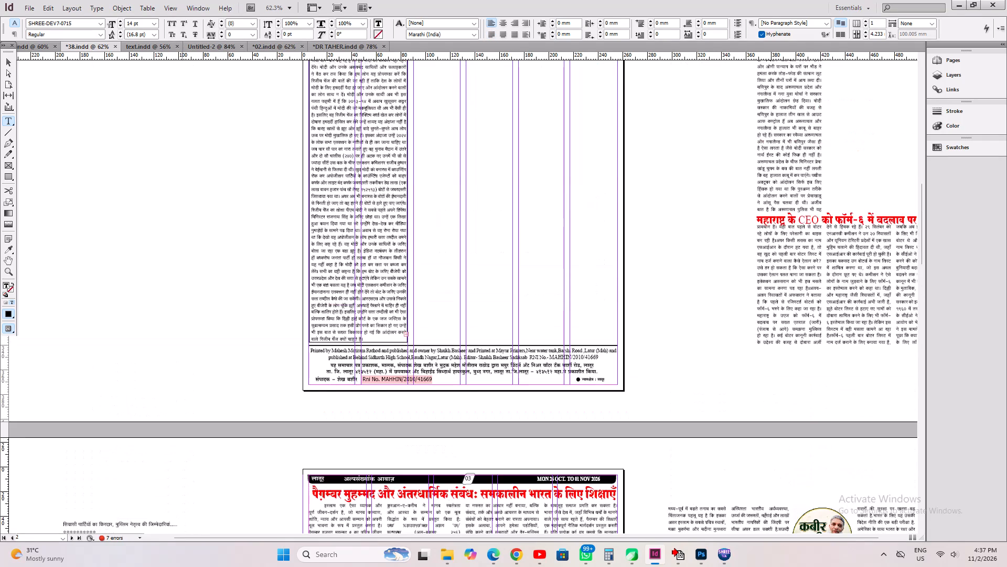
{"action": "scroll", "coordinate": [182, 311], "scroll_direction": "down", "scroll_amount": 11}
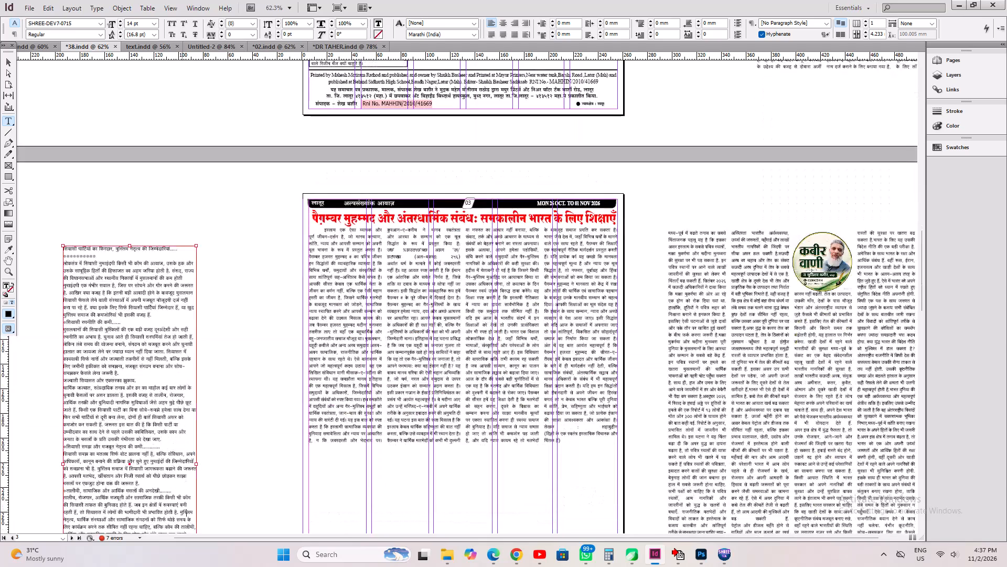
{"action": "key", "text": "ctrl+s"}
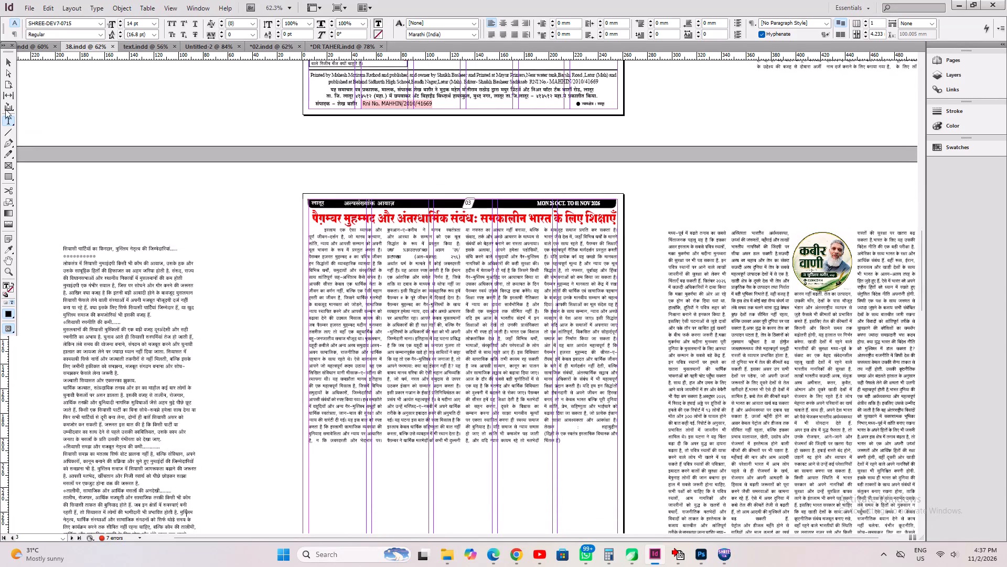
Examine the front page's layout and its article frames, including the three-column article above the advertisements.
{"action": "left_click", "coordinate": [3, 64]}
{"action": "left_click", "coordinate": [169, 269]}
{"action": "scroll", "coordinate": [214, 277], "scroll_direction": "up", "scroll_amount": 9}
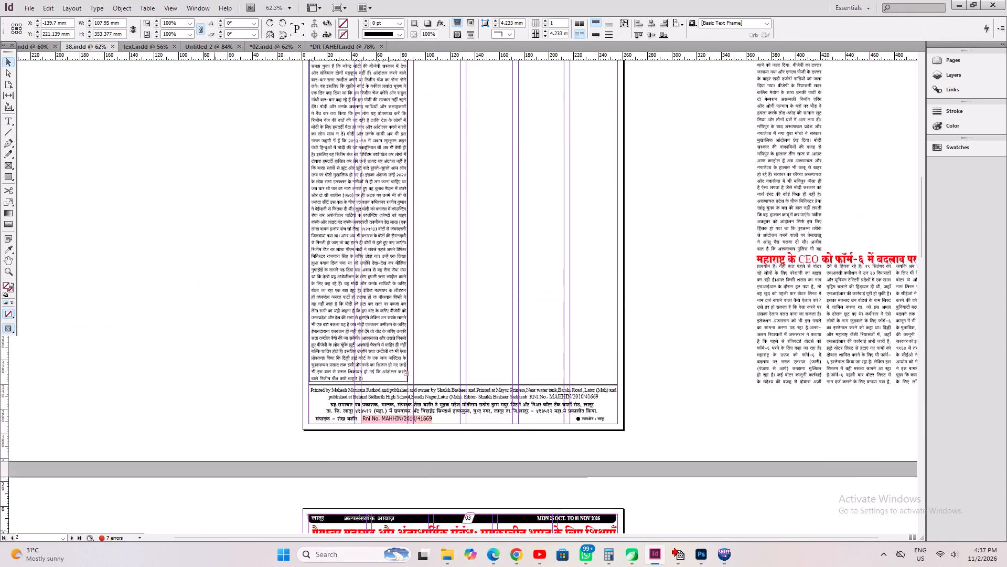
{"action": "scroll", "coordinate": [214, 277], "scroll_direction": "up", "scroll_amount": 16}
{"action": "key", "text": "ctrl+a"}
{"action": "key", "text": "ctrl+s"}
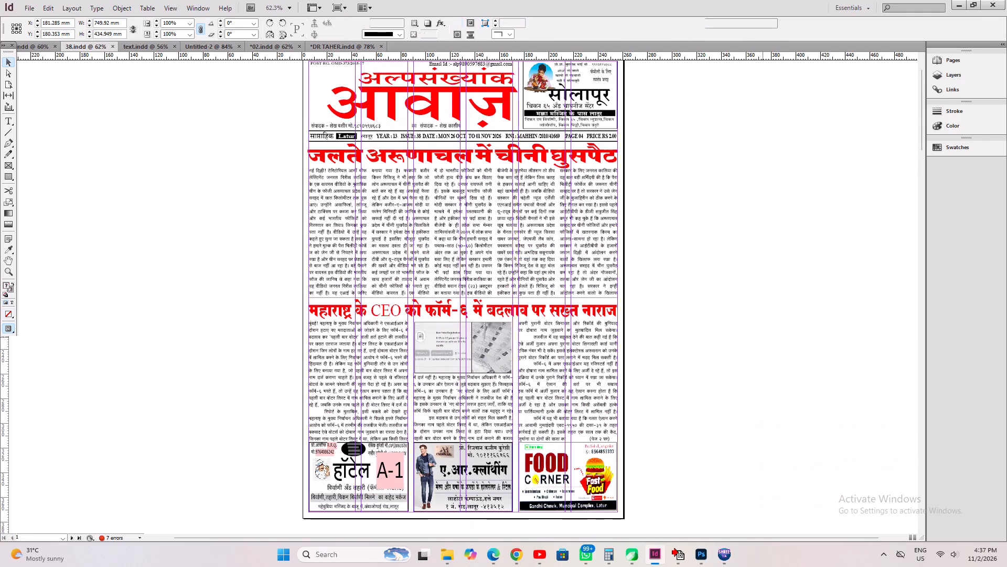
{"action": "left_click", "coordinate": [763, 337], "text": "ctrl"}
{"action": "left_click", "coordinate": [560, 292]}
{"action": "left_click", "coordinate": [547, 374], "text": "ctrl"}
{"action": "key", "text": "ctrl+a"}
{"action": "key", "text": "ctrl+s"}
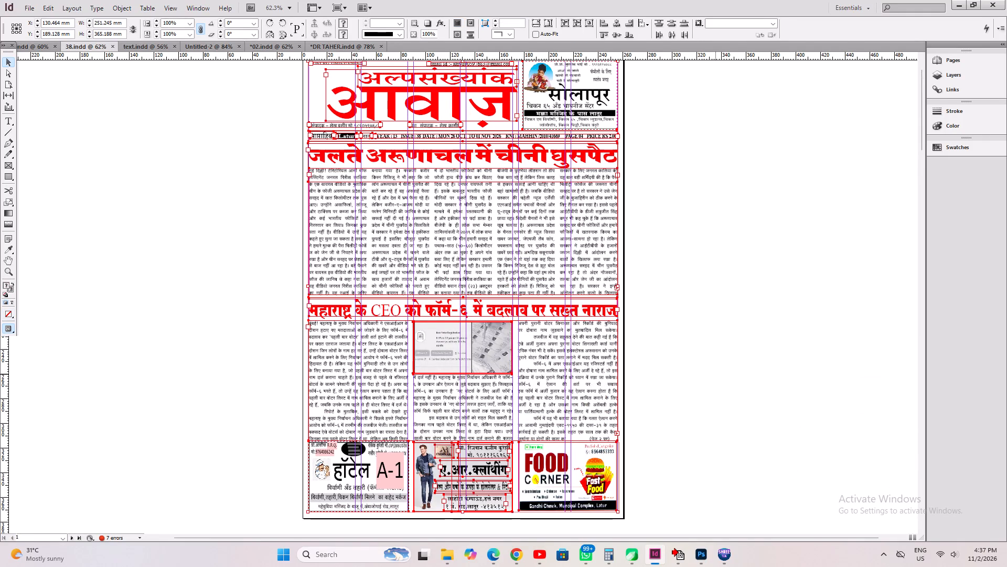
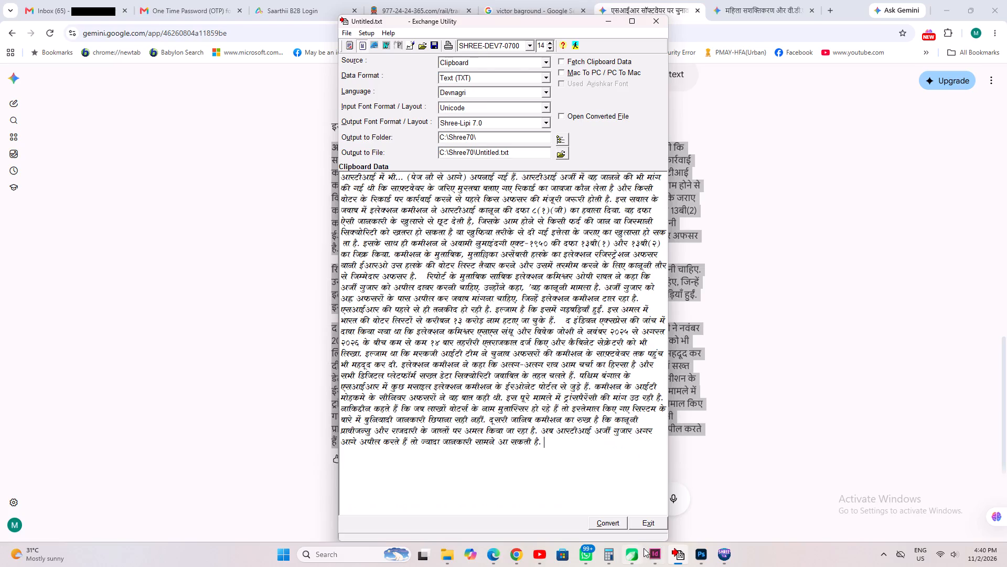
Back in InDesign, replace the "(बाकी पेज आठ पर)" note ending the pasteboard article with the converted continuation and save 38.indd.
{"action": "left_click", "coordinate": [664, 566]}
{"action": "left_click", "coordinate": [757, 406]}
{"action": "left_click_drag", "start_coordinate": [792, 417], "coordinate": [507, 342], "text": "alt"}
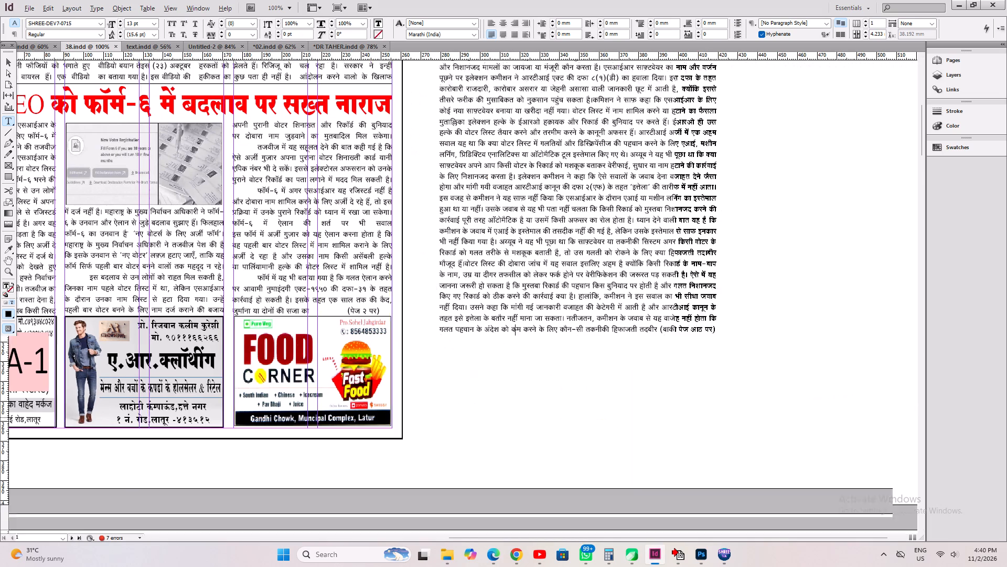
{"action": "left_click_drag", "start_coordinate": [507, 342], "coordinate": [359, 304], "text": "alt"}
{"action": "key", "text": "ctrl+alt+c"}
{"action": "left_click_drag", "start_coordinate": [660, 294], "coordinate": [668, 310]}
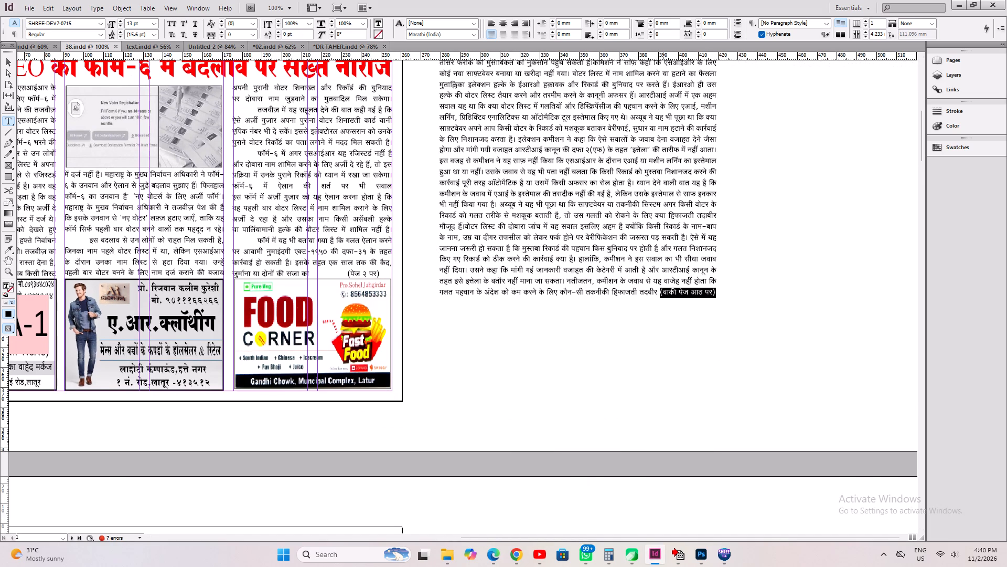
{"action": "left_click_drag", "start_coordinate": [668, 310], "coordinate": [704, 405]}
{"action": "key", "text": "BackSpace"}
{"action": "key", "text": "ctrl+v"}
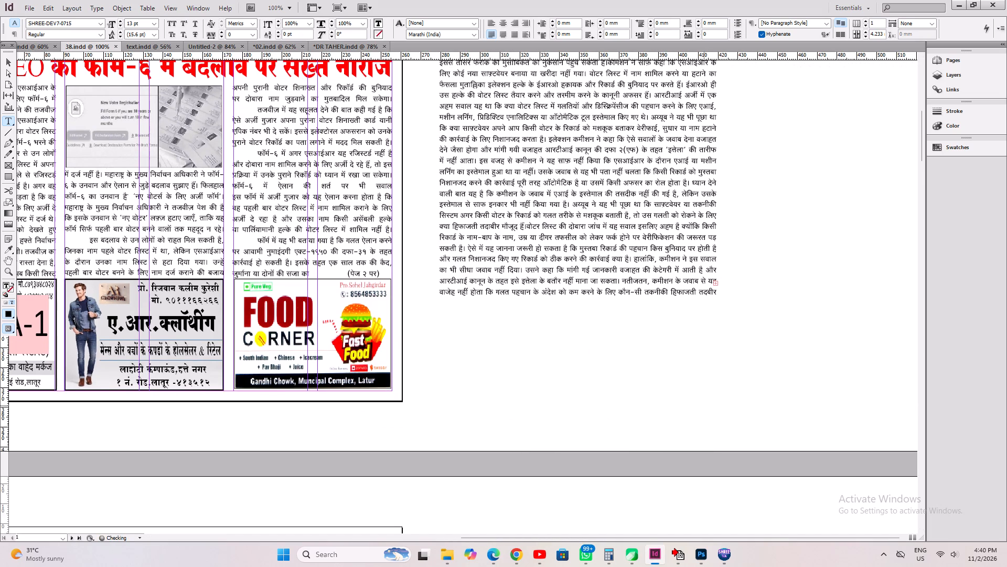
{"action": "key", "text": "ctrl+s"}
Move the entire pasteboard article into the three-column frame under the CEO Form-6 headline, replacing its text, and save.
{"action": "key", "text": "ctrl+0"}
{"action": "key", "text": "ctrl+a"}
{"action": "key", "text": "ctrl+x"}
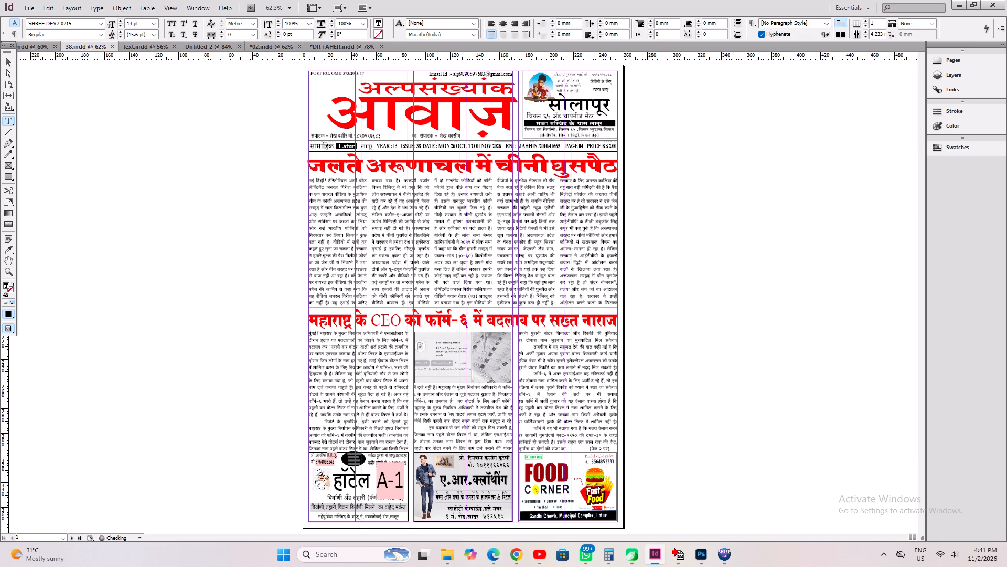
{"action": "left_click", "coordinate": [363, 398]}
{"action": "key", "text": "ctrl+a"}
{"action": "key", "text": "ctrl+v"}
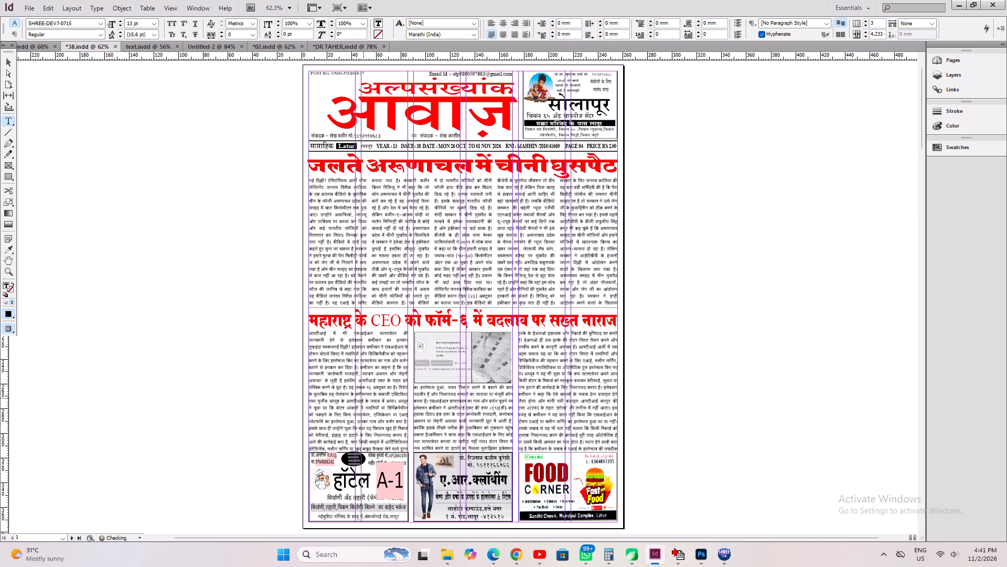
{"action": "key", "text": "ctrl+s"}
Delete the emptied text frame from the pasteboard beside the front page.
{"action": "left_click", "coordinate": [8, 59]}
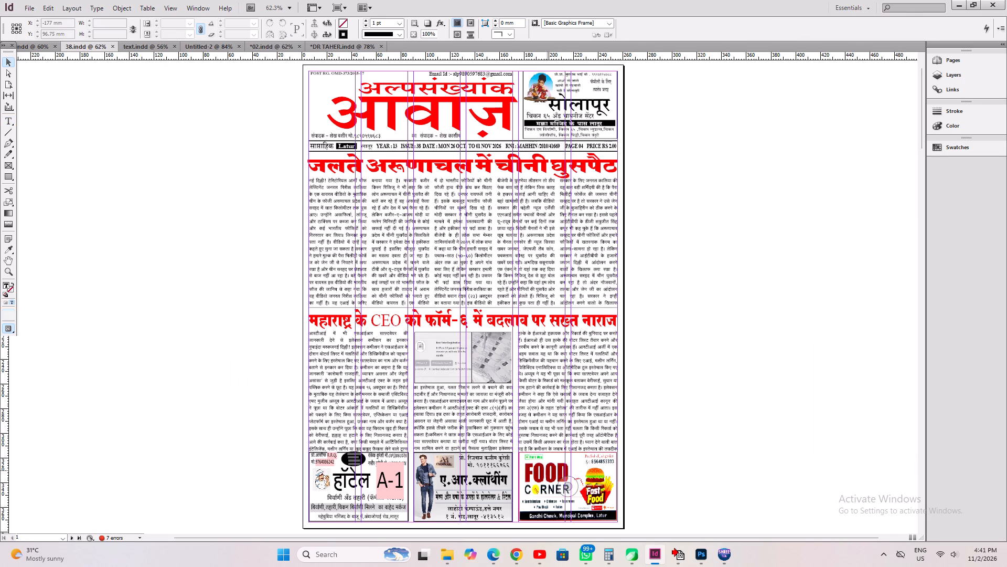
{"action": "left_click", "coordinate": [720, 405]}
{"action": "left_click", "coordinate": [551, 406]}
{"action": "left_click", "coordinate": [792, 267]}
{"action": "key", "text": "Delete"}
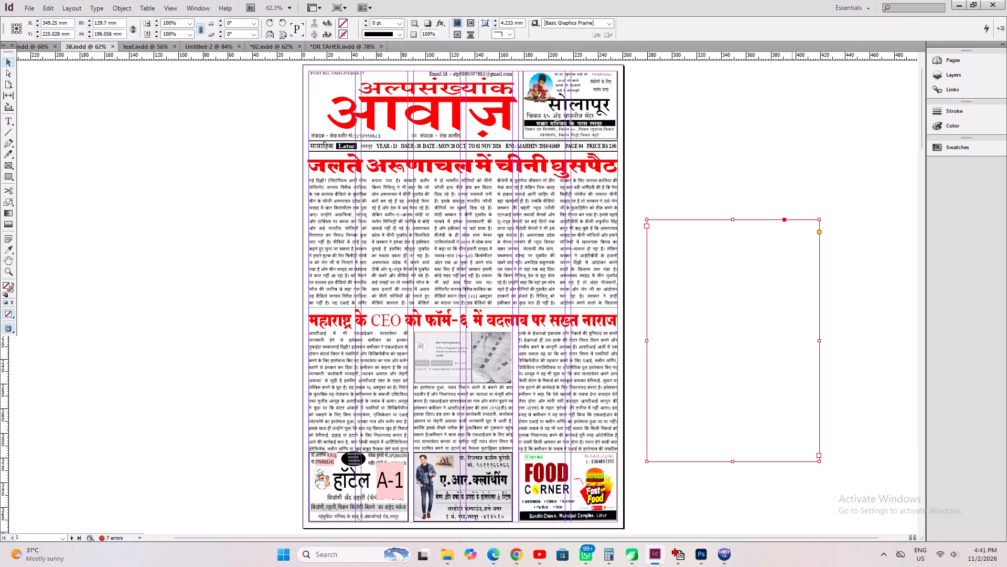
Flow the article's overset text into a new pasteboard frame about 102 mm wide, extend it to about 240 mm tall, and save.
{"action": "left_click", "coordinate": [559, 413]}
{"action": "left_click", "coordinate": [617, 444]}
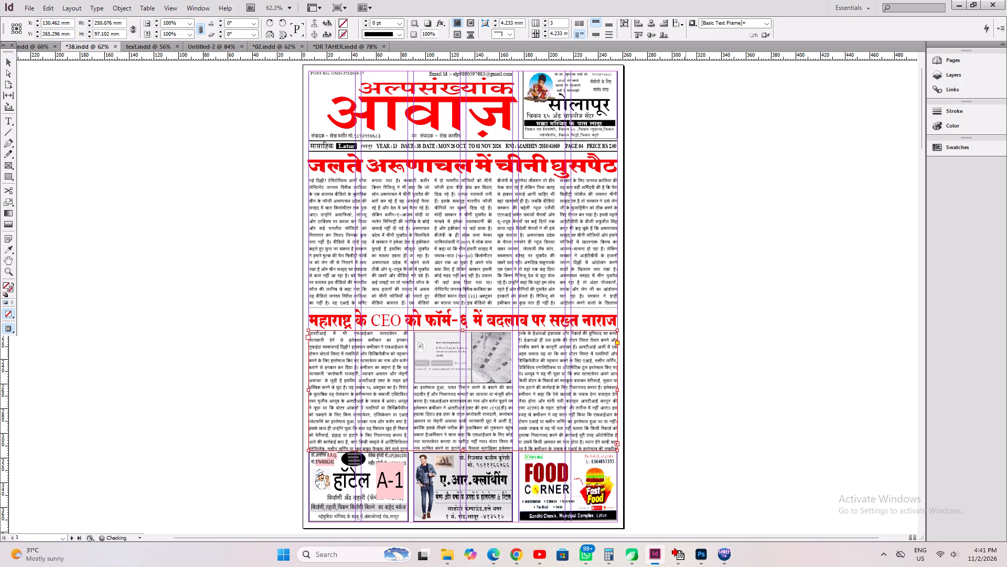
{"action": "left_click_drag", "start_coordinate": [685, 143], "coordinate": [811, 355]}
{"action": "left_click", "coordinate": [796, 413]}
{"action": "double_click", "coordinate": [789, 429]}
{"action": "left_click", "coordinate": [745, 306]}
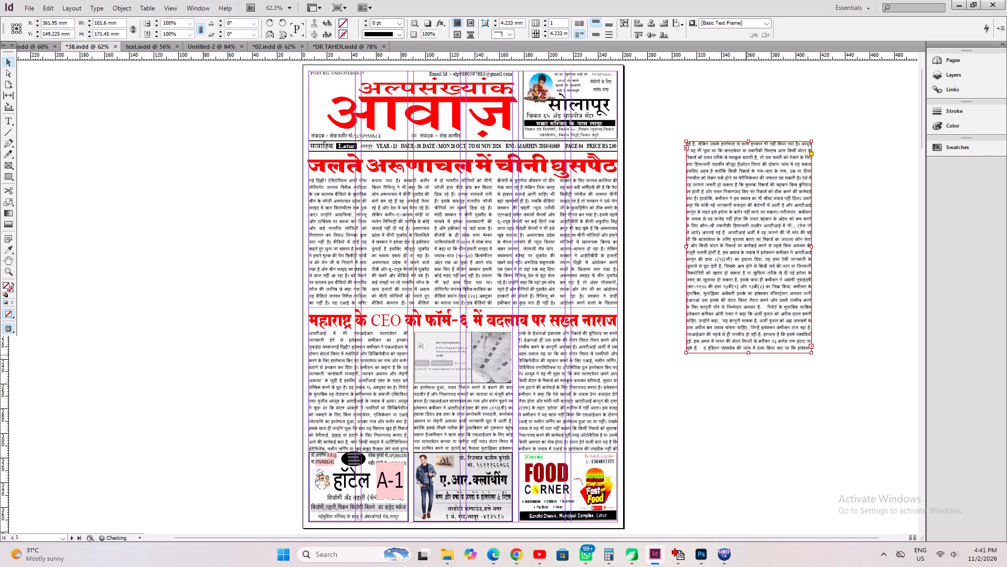
{"action": "left_click_drag", "start_coordinate": [751, 355], "coordinate": [759, 534]}
{"action": "key", "text": "ctrl+alt+c"}
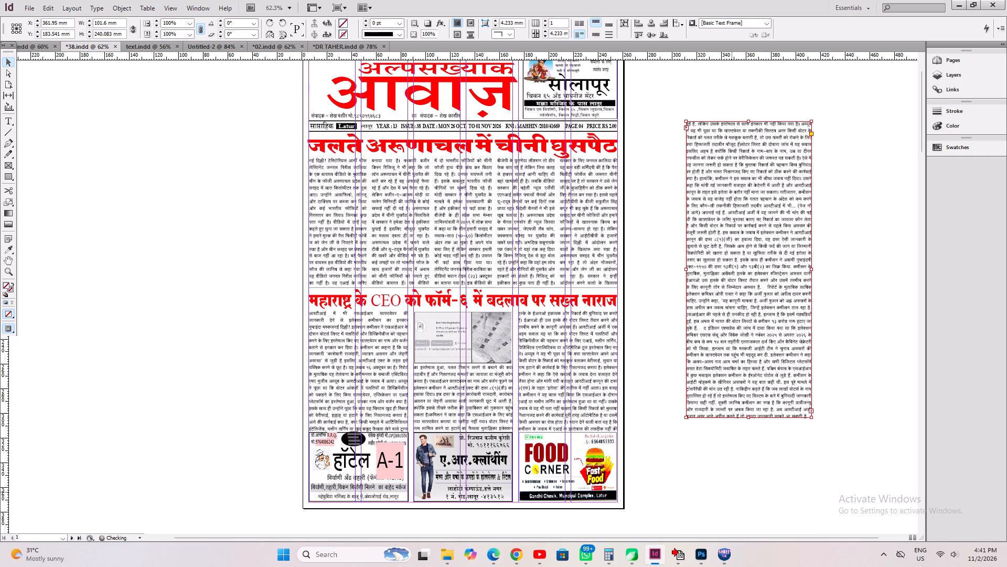
{"action": "left_click", "coordinate": [732, 492]}
{"action": "left_click", "coordinate": [575, 407]}
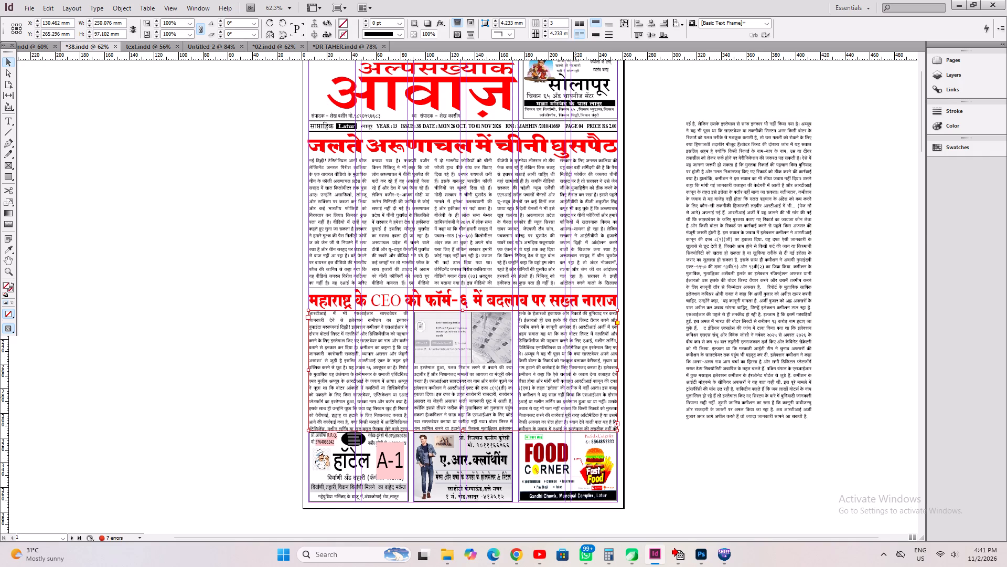
{"action": "key", "text": "ctrl+1"}
{"action": "key", "text": "ctrl+s"}
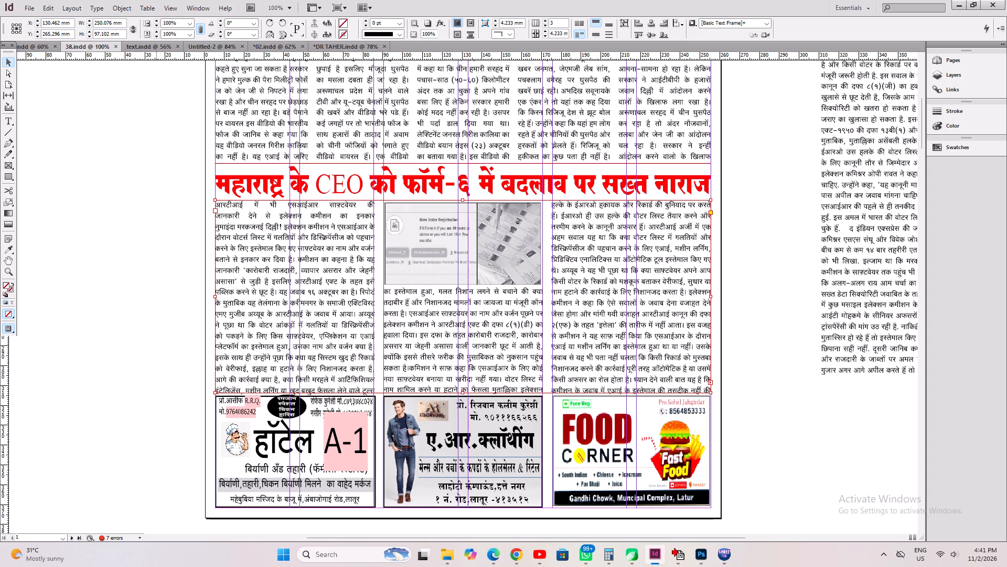
Cut the RTI software headline from the start of the article body and paste it without formatting over the CEO Form-6 headline.
{"action": "left_click", "coordinate": [6, 117]}
{"action": "left_click", "coordinate": [266, 213]}
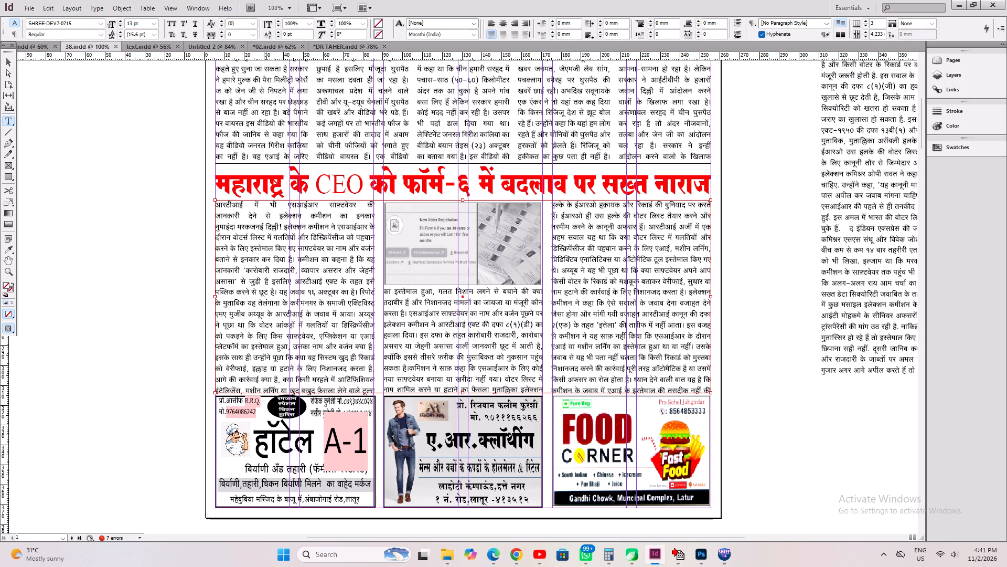
{"action": "key", "text": "ctrl+2"}
{"action": "left_click_drag", "start_coordinate": [682, 299], "coordinate": [263, 225]}
{"action": "key", "text": "ctrl+x"}
{"action": "left_click", "coordinate": [452, 233]}
{"action": "key", "text": "ctrl+a"}
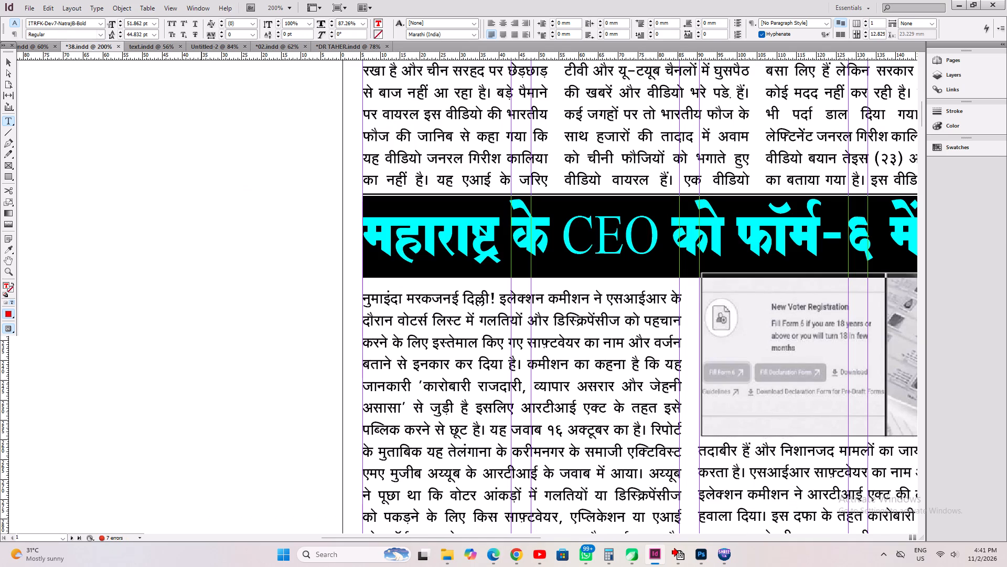
{"action": "left_click", "coordinate": [48, 9]}
{"action": "left_click_drag", "start_coordinate": [76, 86], "coordinate": [87, 94]}
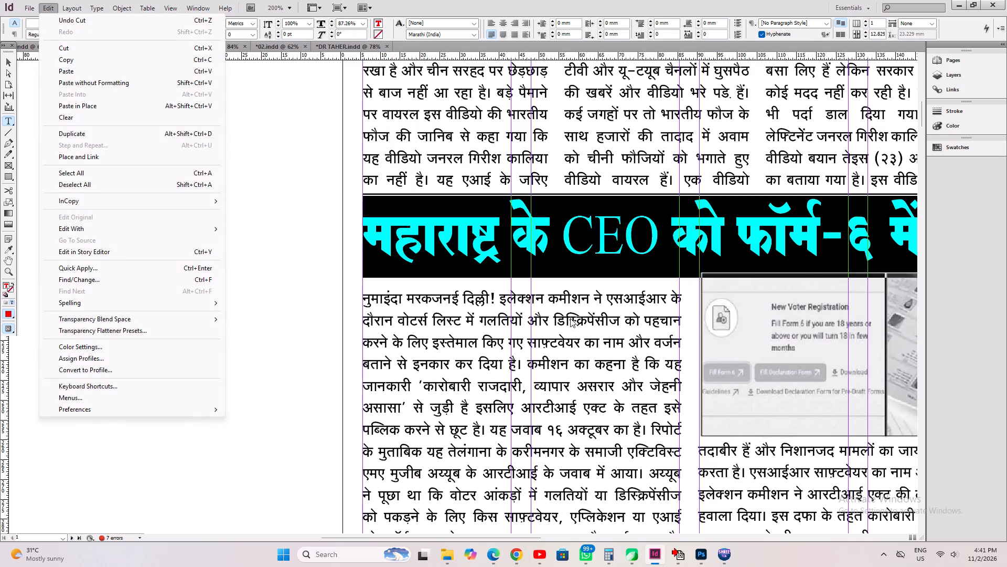
{"action": "left_click", "coordinate": [101, 82]}
Set the new headline's horizontal scale to 60%, reduce its font size to 47.862 pt so it fits one line, and save.
{"action": "key", "text": "ctrl+a"}
{"action": "key", "text": "ctrl+1"}
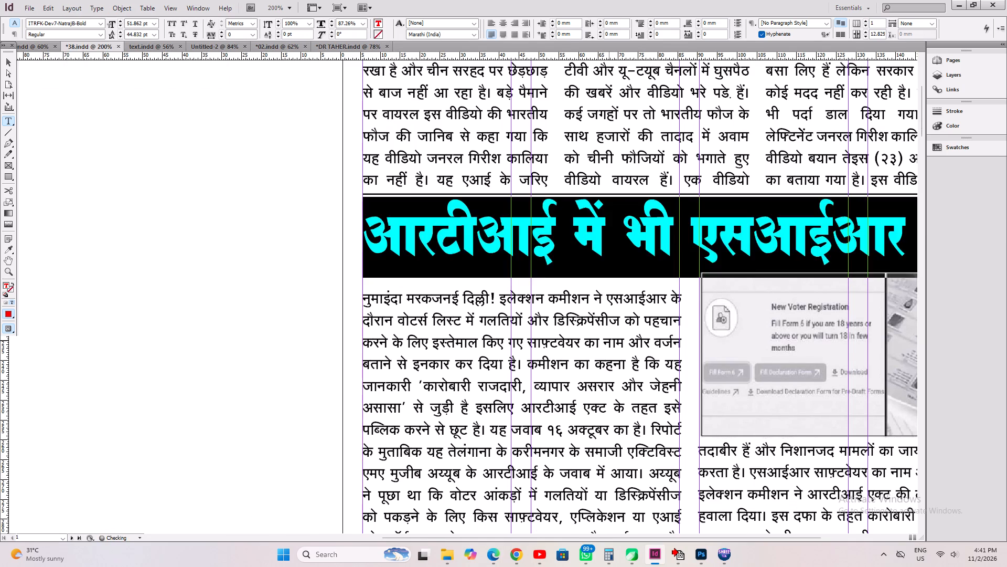
{"action": "key", "text": "ctrl+alt+c"}
{"action": "left_click", "coordinate": [343, 302]}
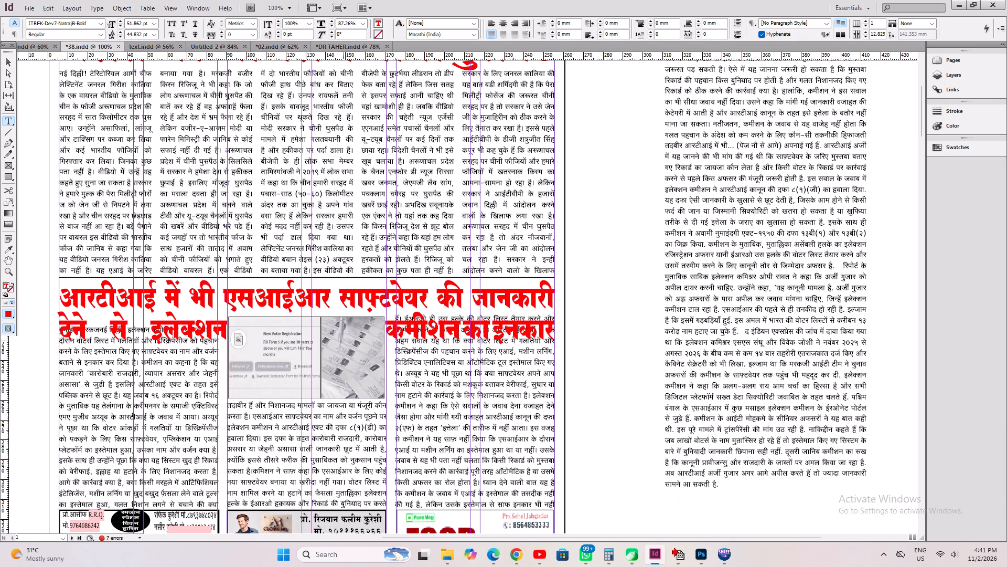
{"action": "key", "text": "ctrl+a"}
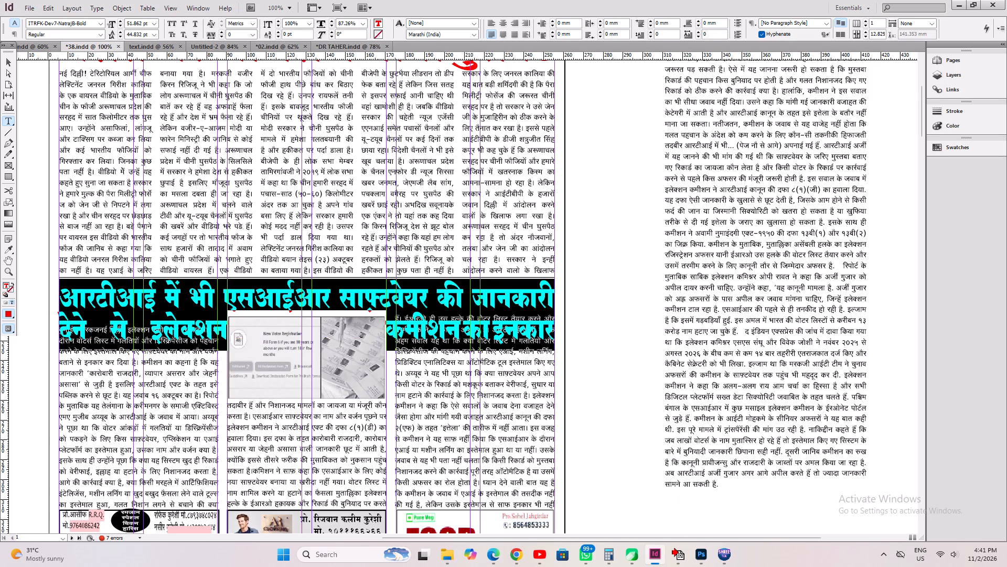
{"action": "double_click", "coordinate": [340, 25]}
{"action": "type", "text": "60"}
{"action": "key", "text": "Return"}
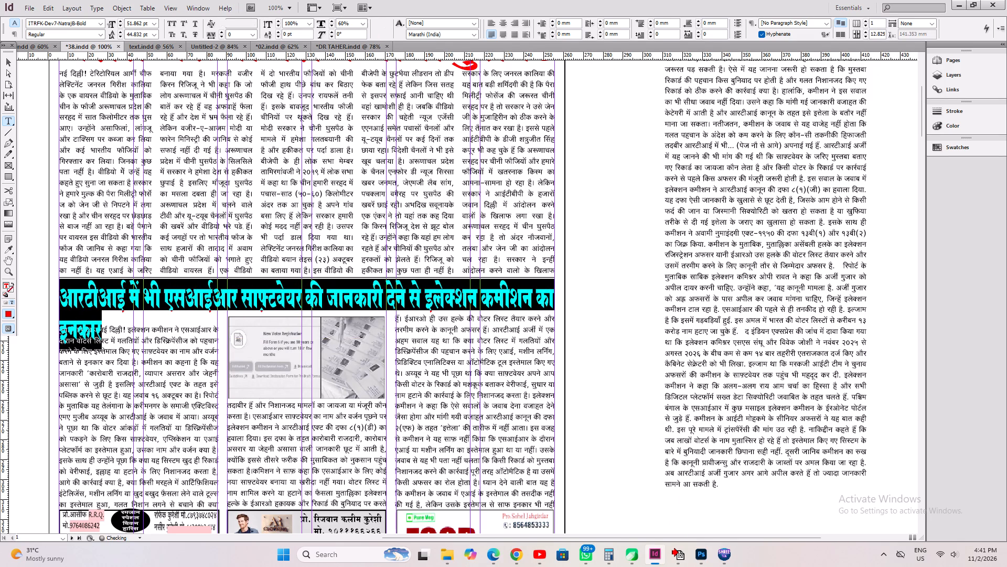
{"action": "key", "text": "ctrl+shift+comma"}
{"action": "key", "text": "ctrl+shift+comma"}
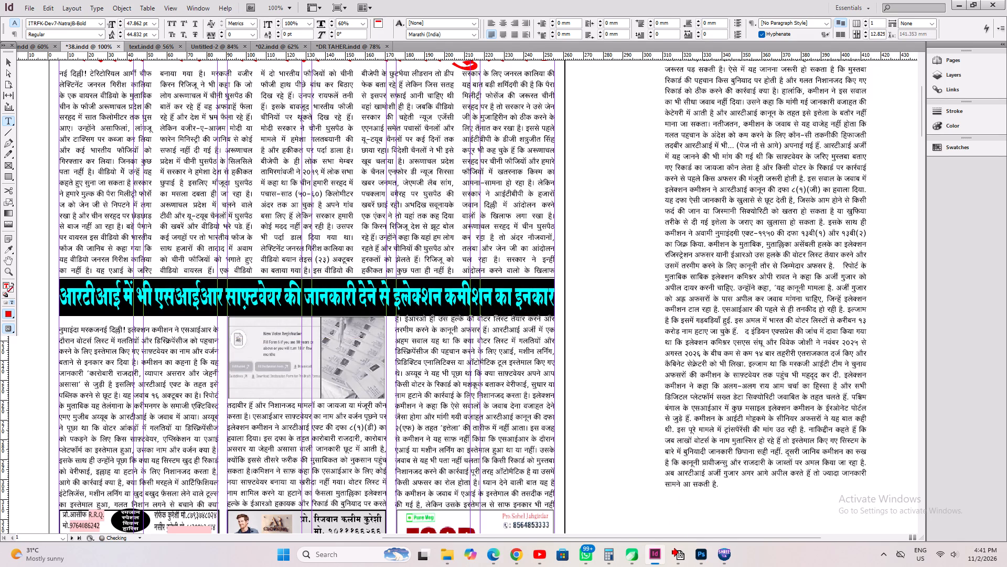
{"action": "key", "text": "ctrl+s"}
{"action": "key", "text": "ctrl+alt+c"}
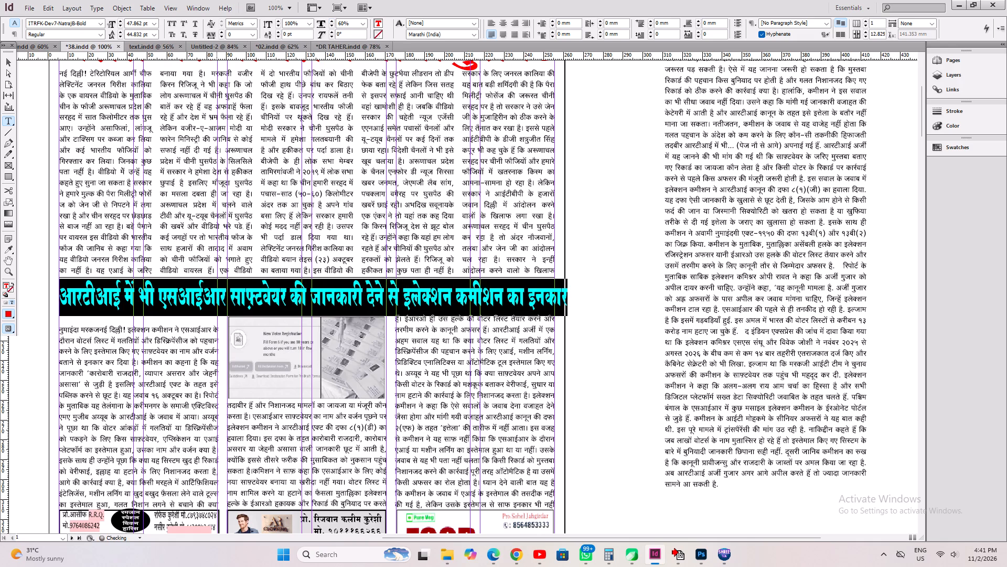
{"action": "key", "text": "ctrl+z"}
Remove the blank line before "नुमाइंदा" at the start of the article body.
{"action": "left_click", "coordinate": [61, 358]}
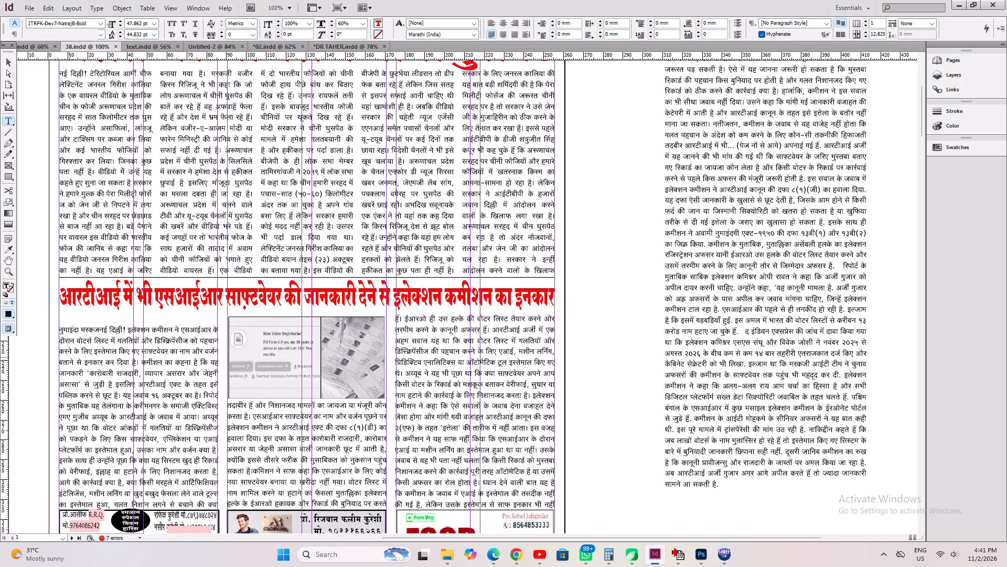
{"action": "left_click", "coordinate": [72, 330]}
{"action": "key", "text": "Home"}
{"action": "key", "text": "BackSpace"}
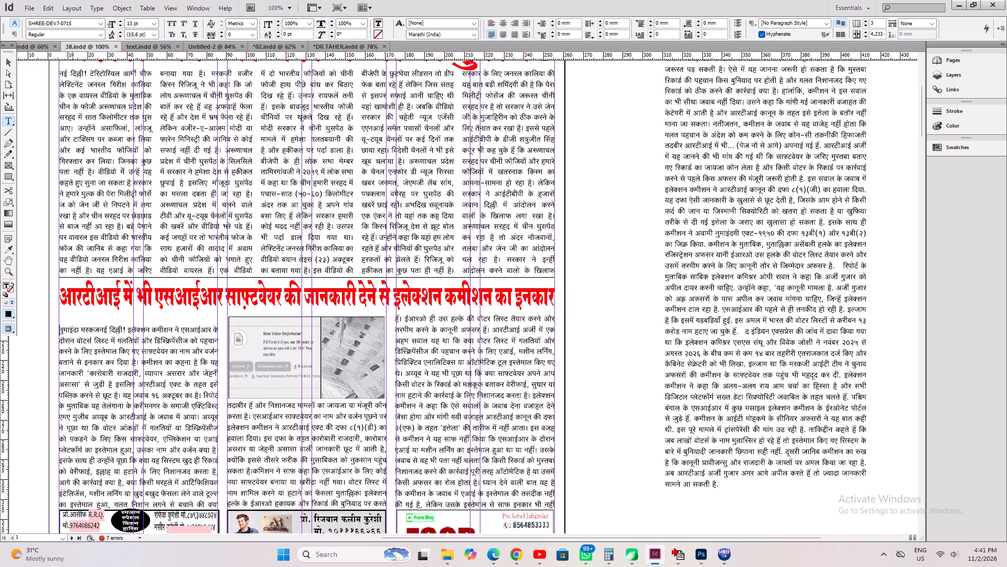
Delete the leftover blank line and the words before "दिल्ली!" at the start of the RTI article body, and save the document.
{"action": "key", "text": "BackSpace"}
{"action": "key", "text": "BackSpace"}
{"action": "key", "text": "shift+Right"}
{"action": "key", "text": "shift+Right"}
{"action": "key", "text": "shift+Right"}
{"action": "key", "text": "shift+Right"}
{"action": "key", "text": "shift+Right"}
{"action": "key", "text": "shift+Right"}
{"action": "key", "text": "shift+Right"}
{"action": "key", "text": "shift+Right"}
{"action": "key", "text": "shift+Right"}
{"action": "key", "text": "shift+Right"}
{"action": "key", "text": "shift+Right"}
{"action": "key", "text": "shift+Right"}
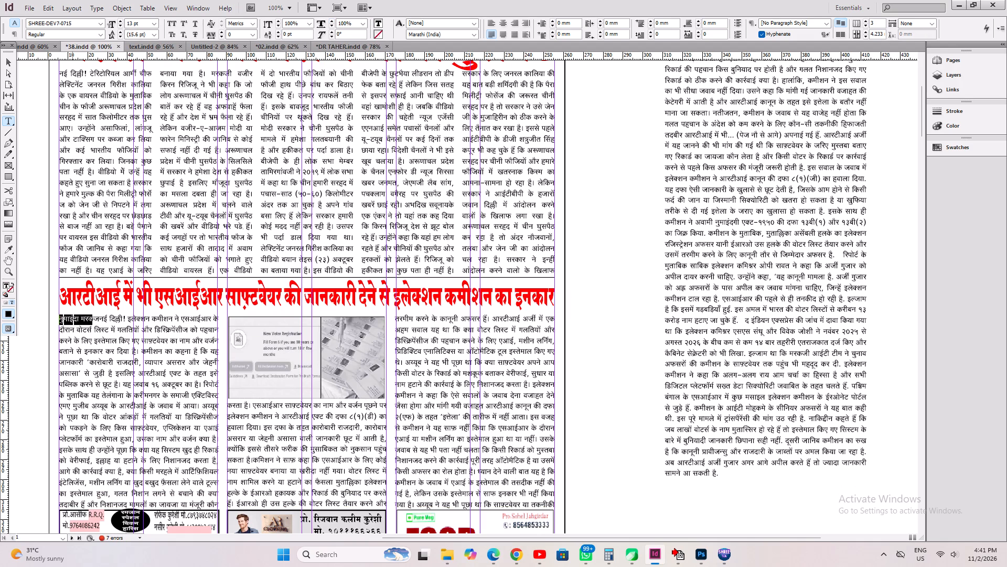
{"action": "key", "text": "shift+Right"}
{"action": "key", "text": "shift+Right"}
{"action": "key", "text": "shift+Right"}
{"action": "key", "text": "shift+Right"}
{"action": "key", "text": "shift+Right"}
{"action": "key", "text": "BackSpace"}
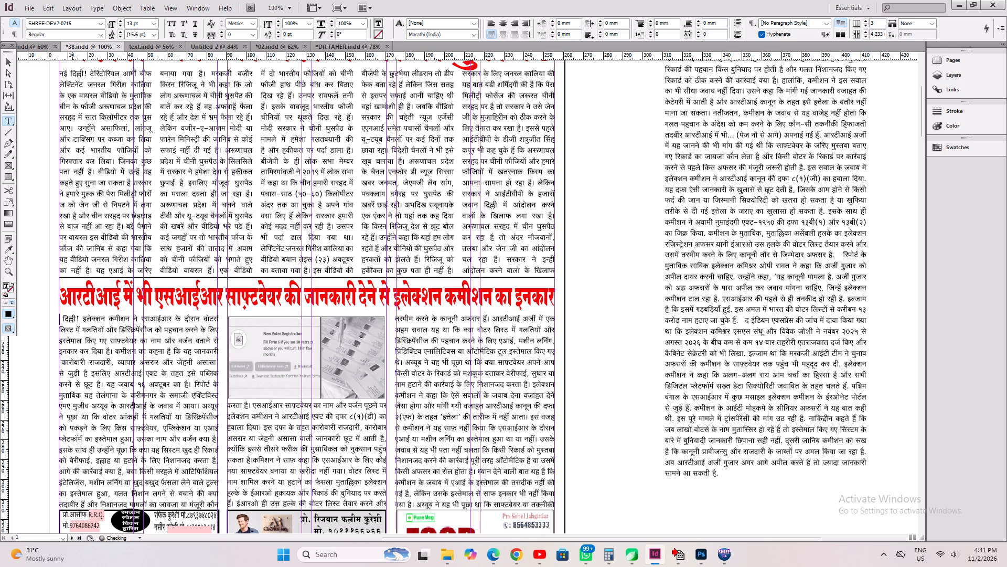
{"action": "key", "text": "Right"}
{"action": "key", "text": "BackSpace"}
{"action": "key", "text": "BackSpace"}
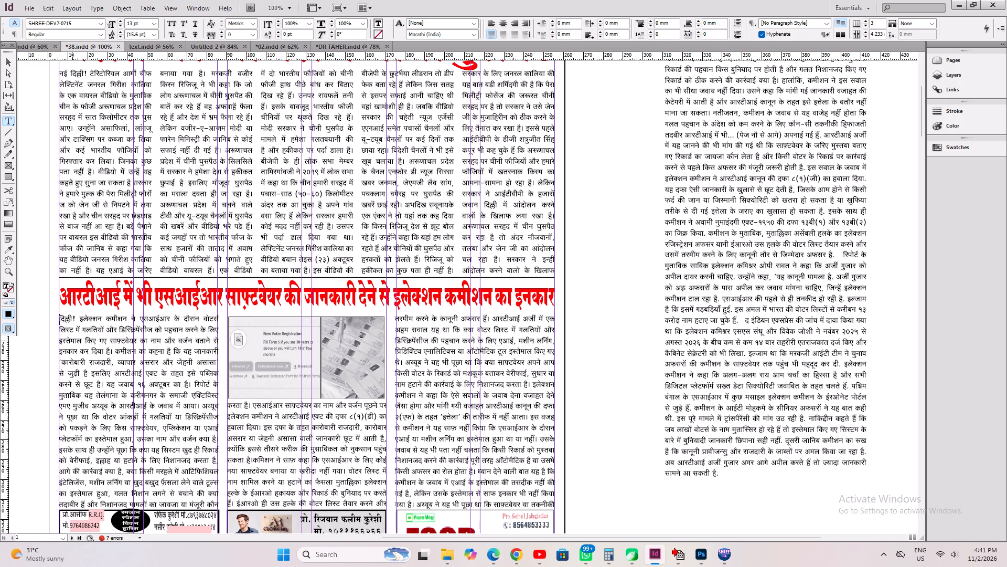
{"action": "key", "text": "ctrl+a"}
{"action": "key", "text": "ctrl+s"}
Delete the three stacked photos in the middle column of the RTI article: the voter-form picture, the waving politician and the two-portrait image.
{"action": "left_click", "coordinate": [3, 62]}
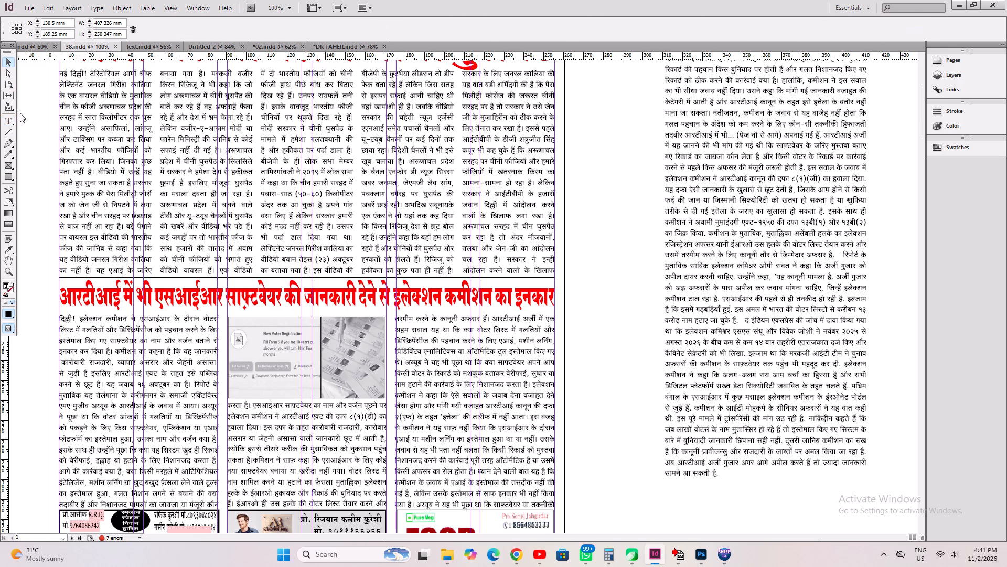
{"action": "left_click", "coordinate": [309, 377], "text": "ctrl"}
{"action": "key", "text": "Delete"}
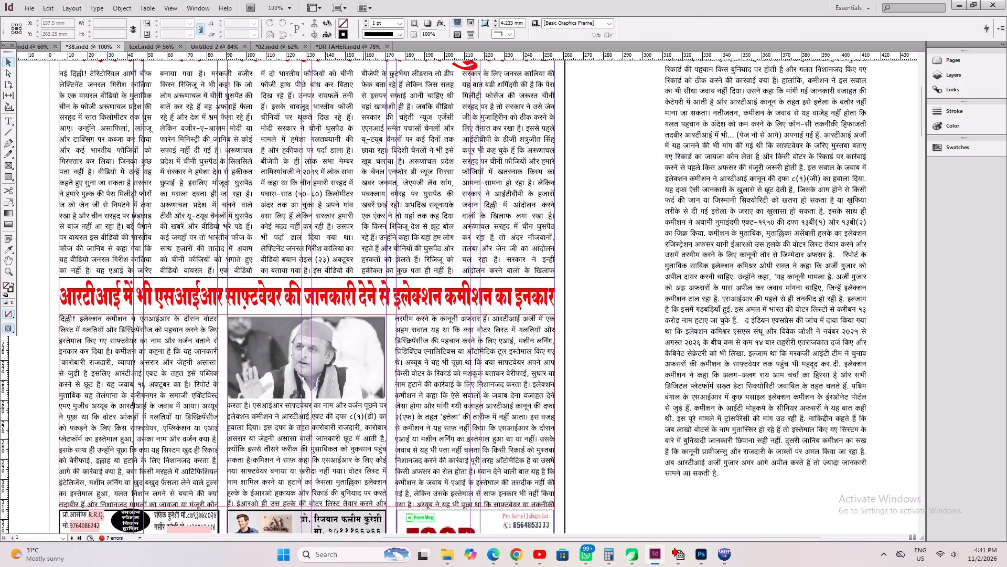
{"action": "left_click", "coordinate": [315, 388]}
{"action": "key", "text": "Delete"}
{"action": "left_click", "coordinate": [314, 382]}
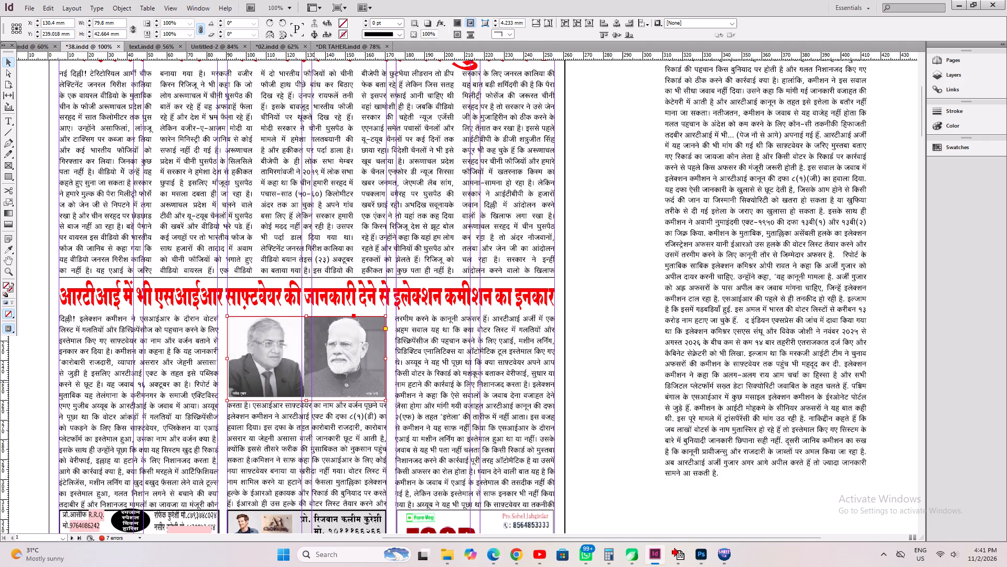
{"action": "left_click", "coordinate": [314, 382]}
{"action": "left_click", "coordinate": [314, 382]}
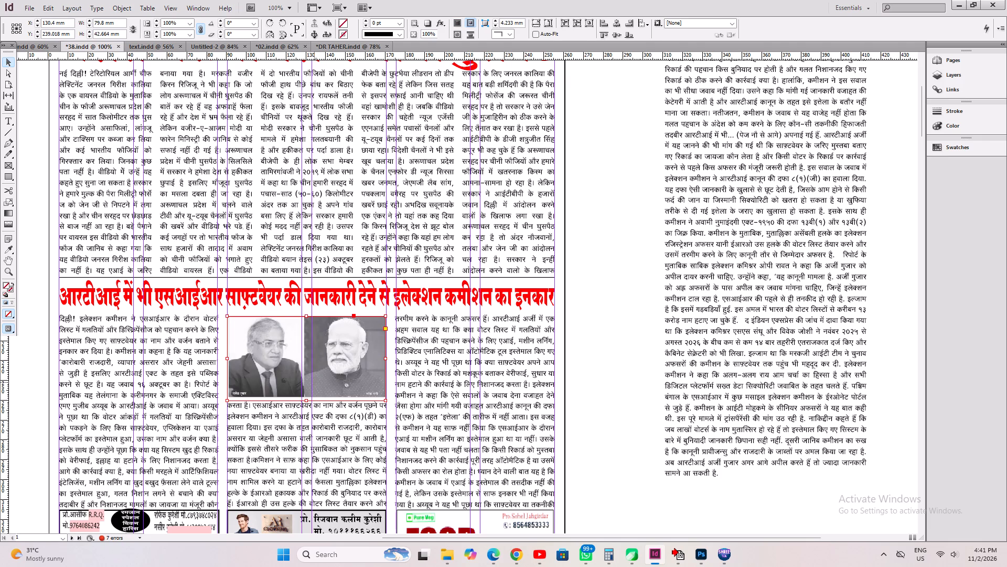
{"action": "key", "text": "Delete"}
Nudge the three-column RTI article body frame up about 1.8 mm, to Y 263.532 mm, closer to its headline, and save the document.
{"action": "left_click", "coordinate": [702, 393]}
{"action": "left_click", "coordinate": [471, 454]}
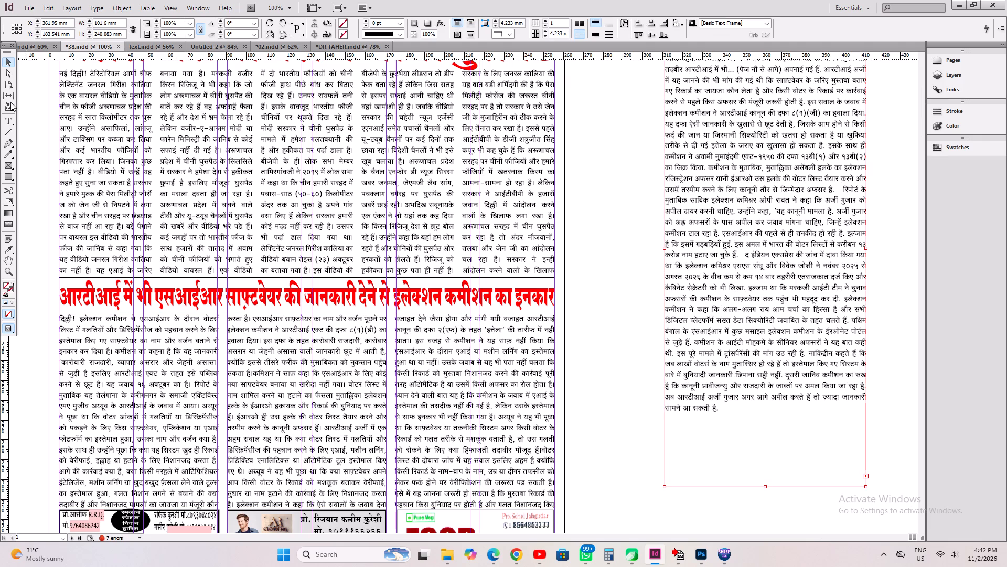
{"action": "left_click_drag", "start_coordinate": [5, 61], "coordinate": [12, 79]}
{"action": "left_click", "coordinate": [302, 367]}
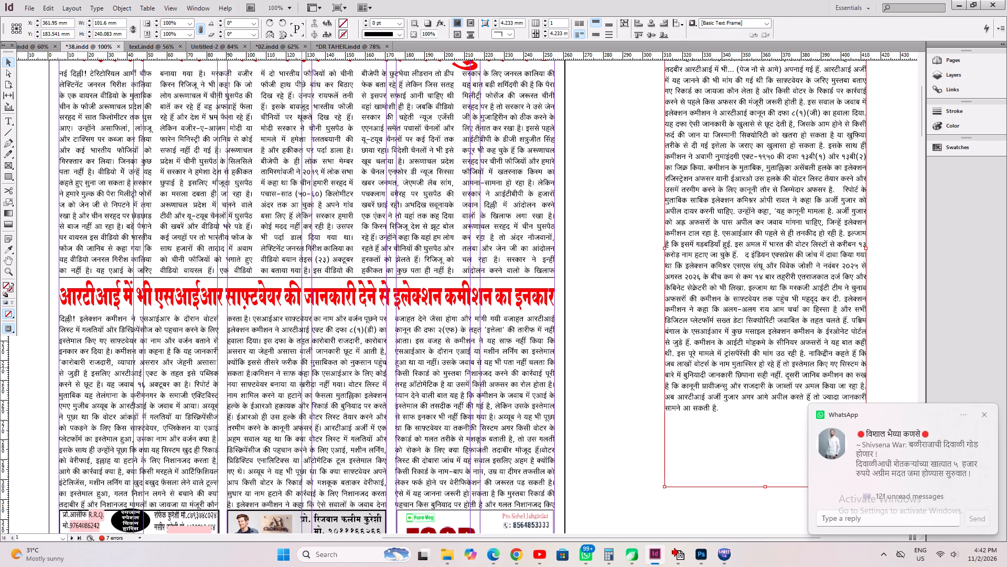
{"action": "left_click", "coordinate": [553, 439], "text": "ctrl"}
{"action": "left_click", "coordinate": [524, 444], "text": "ctrl"}
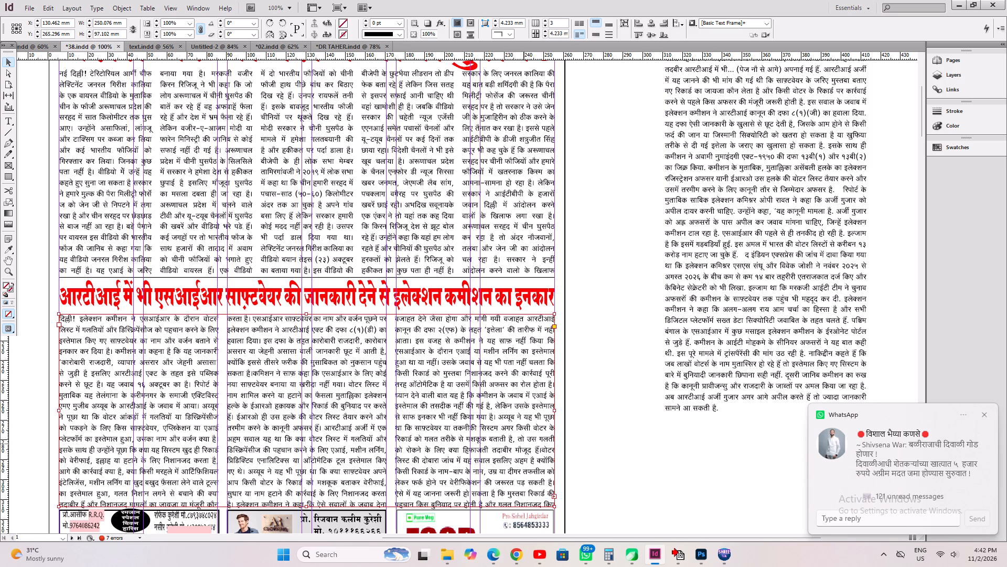
{"action": "key", "text": "Up"}
{"action": "key", "text": "Up"}
{"action": "key", "text": "Up"}
{"action": "key", "text": "Up"}
{"action": "key", "text": "Up"}
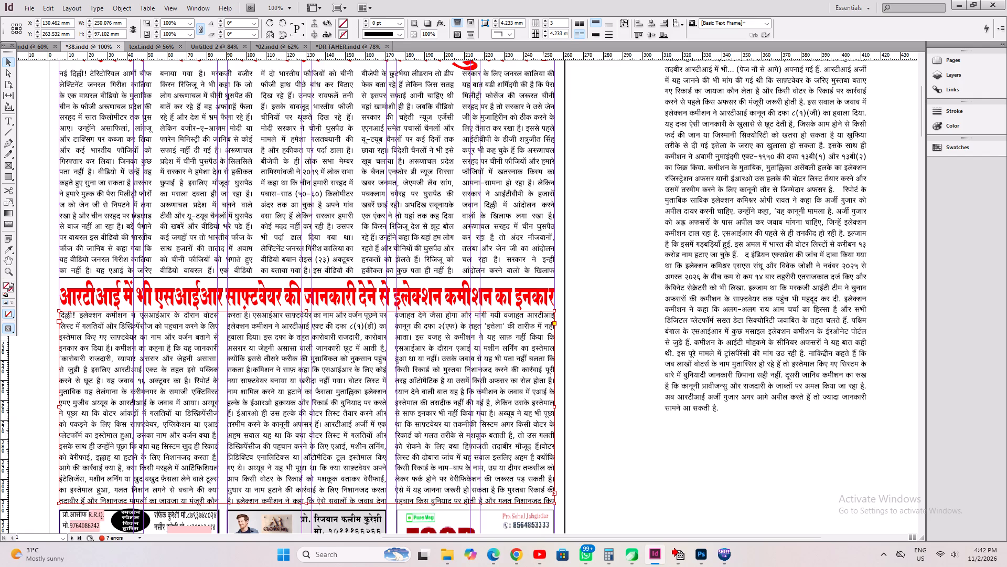
{"action": "key", "text": "ctrl+s"}
{"action": "left_click", "coordinate": [636, 444]}
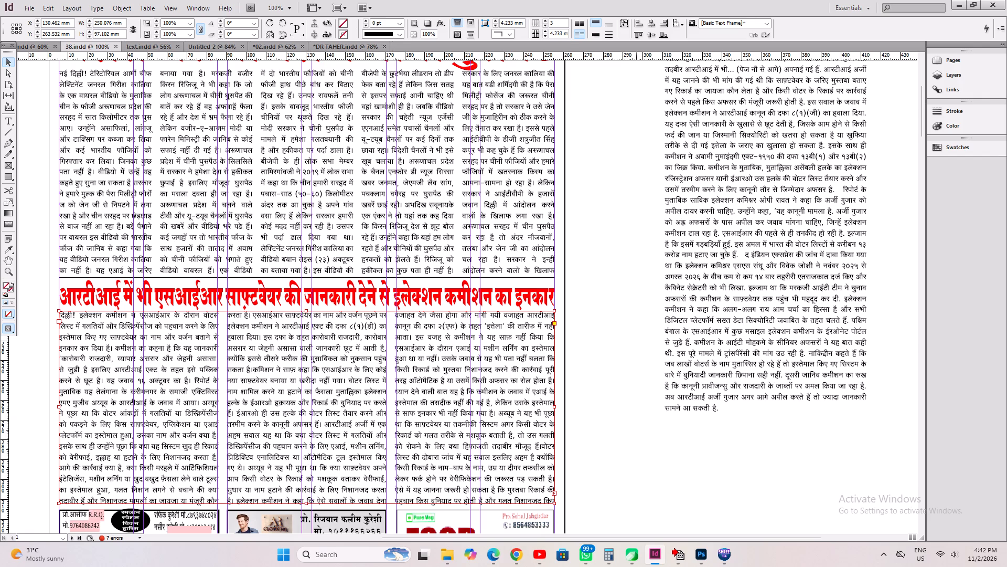
{"action": "left_click", "coordinate": [662, 365]}
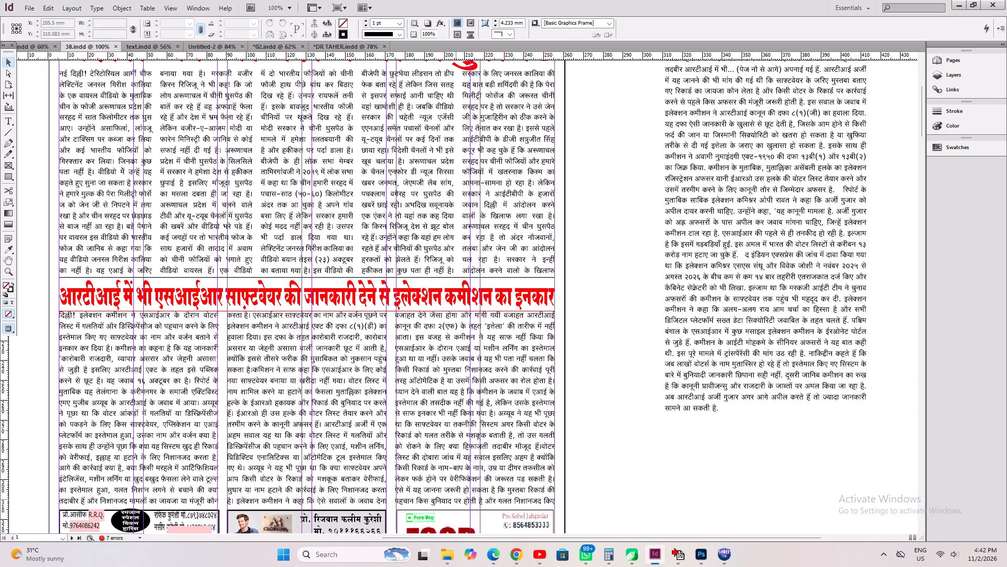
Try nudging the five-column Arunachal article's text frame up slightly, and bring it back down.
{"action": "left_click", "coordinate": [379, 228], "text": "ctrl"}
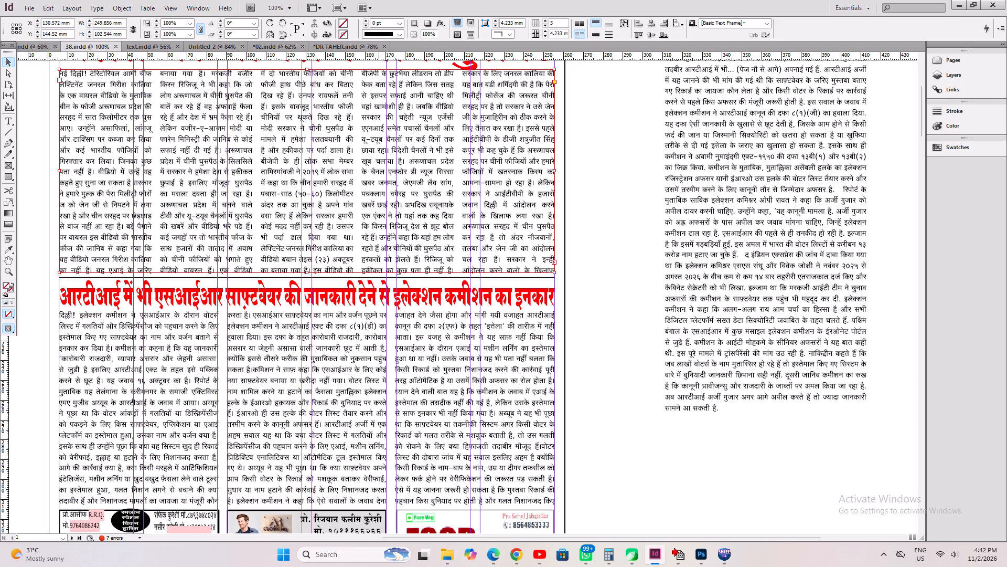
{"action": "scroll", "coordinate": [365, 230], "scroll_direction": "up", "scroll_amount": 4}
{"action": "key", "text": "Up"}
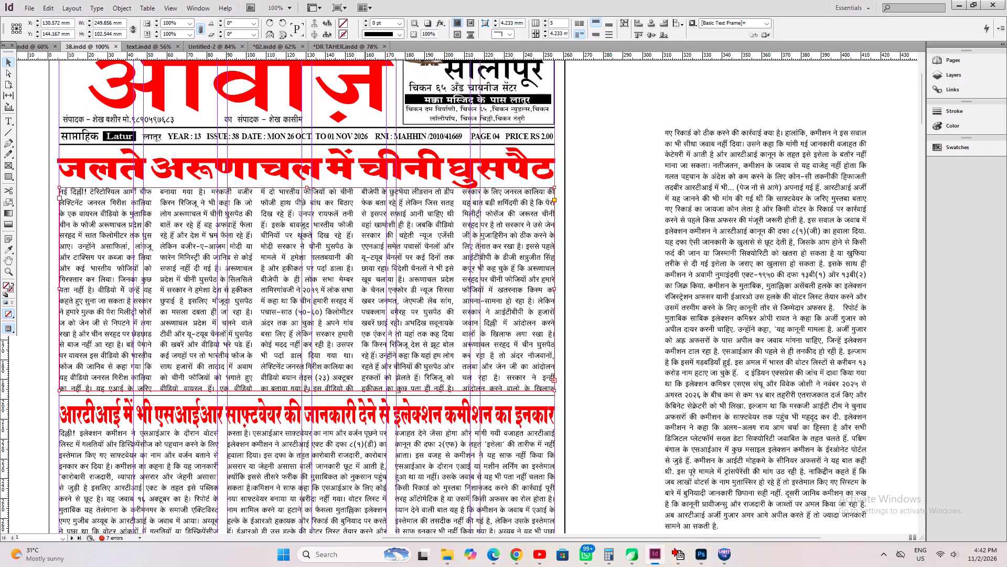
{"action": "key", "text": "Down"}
Save 38.indd and fit the whole front page in the view.
{"action": "key", "text": "ctrl+s"}
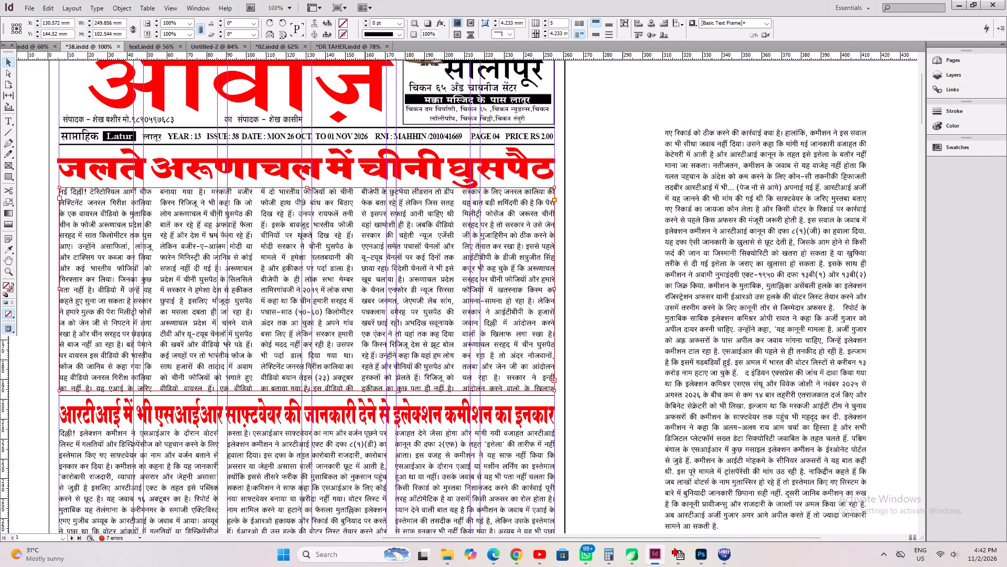
{"action": "key", "text": "ctrl+0"}
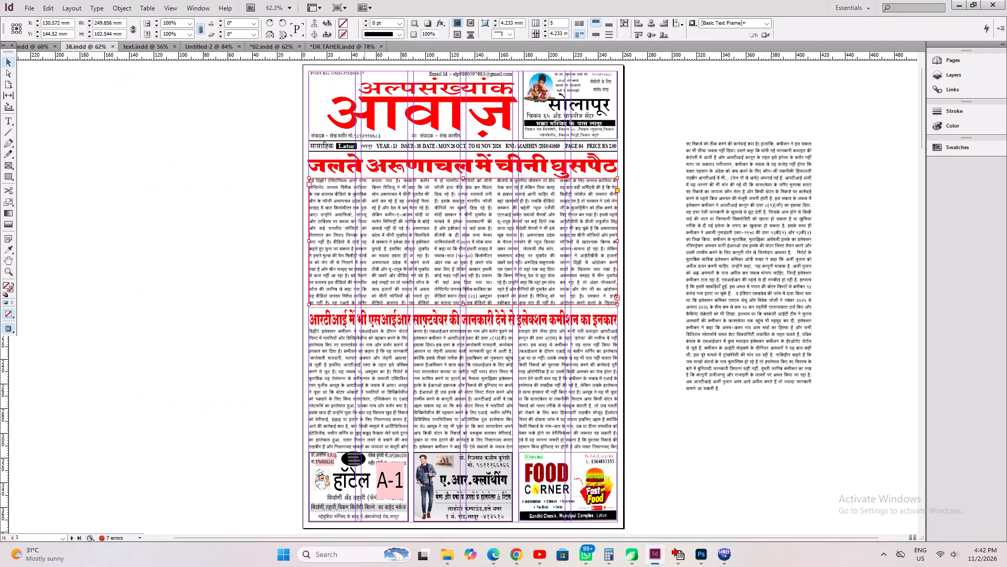
{"action": "key", "text": "ctrl+s"}
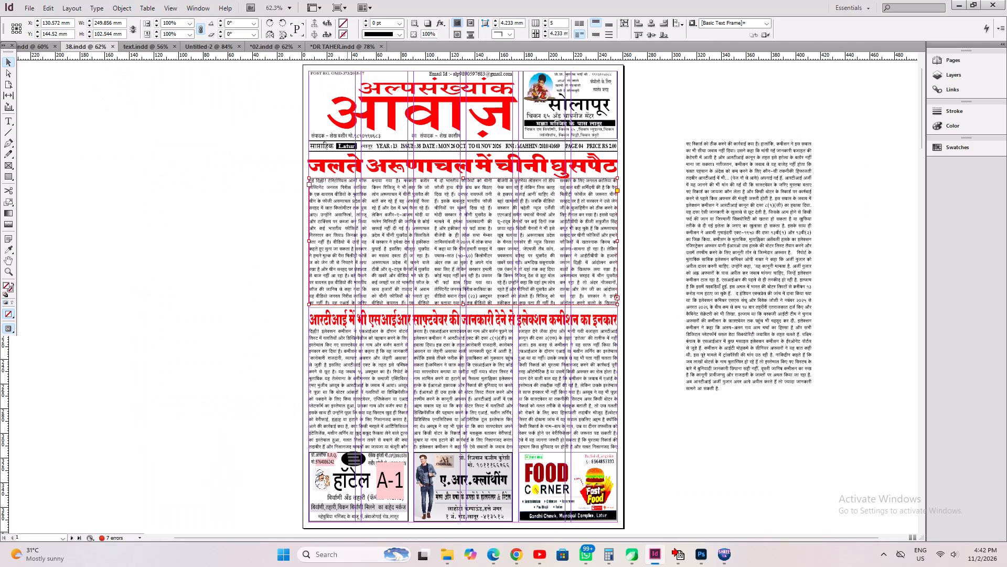
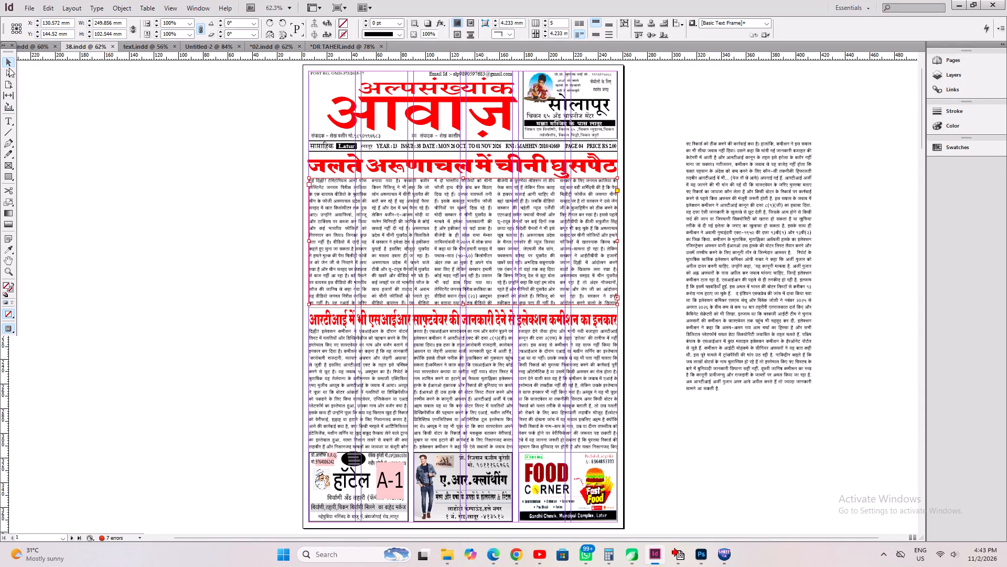
Trace the Arunachal lead article's threaded text to its end, select the whole story and save the document.
{"action": "left_click", "coordinate": [13, 121]}
{"action": "left_click", "coordinate": [520, 285]}
{"action": "key", "text": "ctrl+a"}
{"action": "key", "text": "Right"}
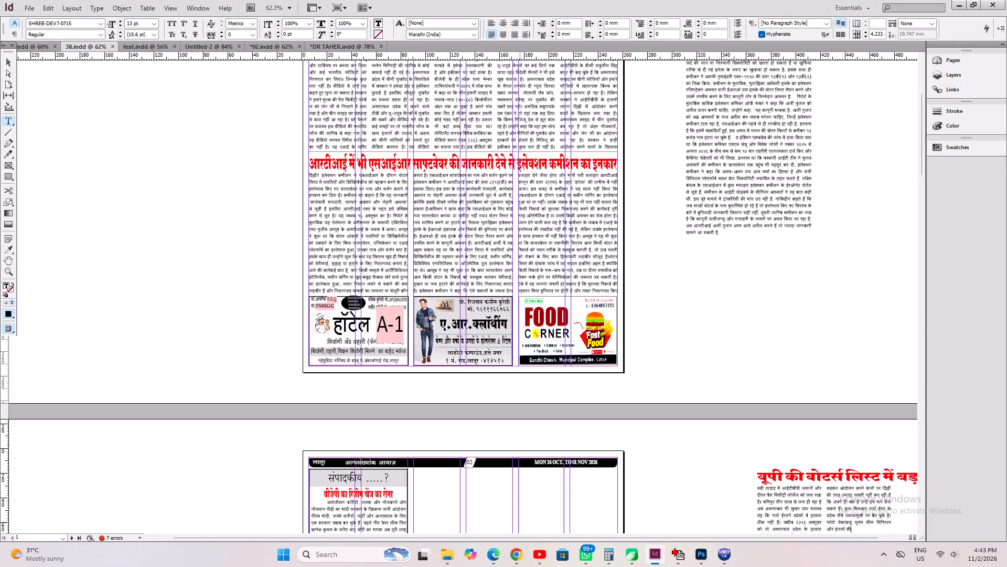
{"action": "key", "text": "ctrl+a"}
{"action": "key", "text": "ctrl+s"}
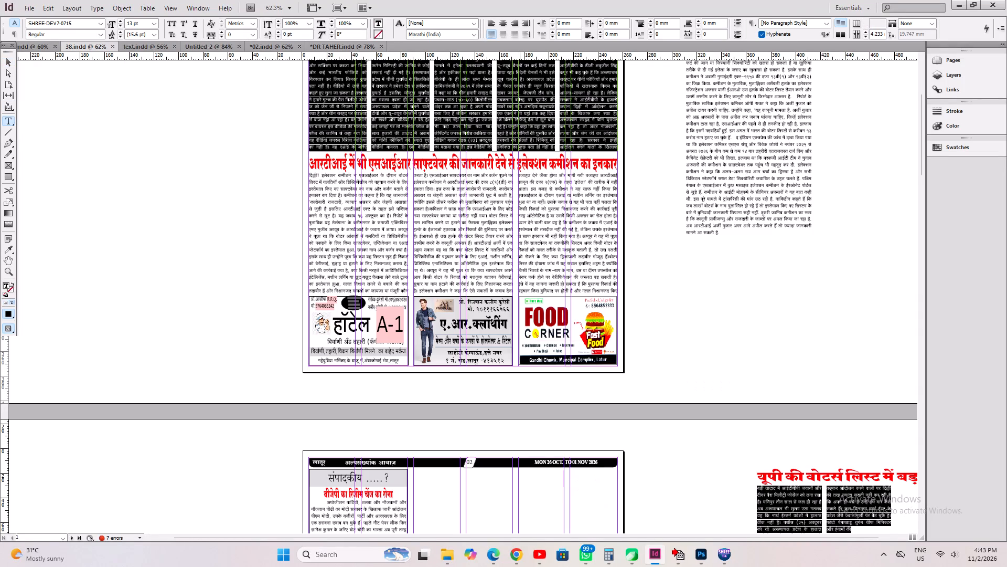
Move the lead article's continuation frame from the pasteboard onto page 2 beside the editorial, nudge it into line and fit the frame to its content.
{"action": "left_click_drag", "start_coordinate": [670, 223], "coordinate": [638, 17], "text": "alt"}
{"action": "left_click_drag", "start_coordinate": [633, 209], "coordinate": [524, 566], "text": "alt"}
{"action": "left_click_drag", "start_coordinate": [526, 335], "coordinate": [531, 482], "text": "alt"}
{"action": "left_click_drag", "start_coordinate": [492, 436], "coordinate": [443, 159], "text": "alt"}
{"action": "left_click_drag", "start_coordinate": [493, 358], "coordinate": [527, 153], "text": "alt"}
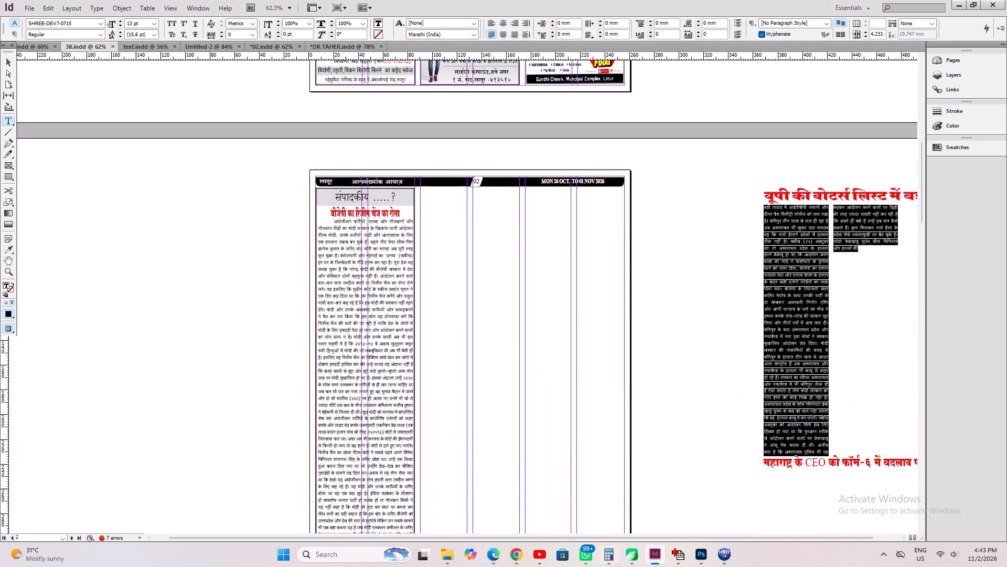
{"action": "left_click", "coordinate": [7, 59]}
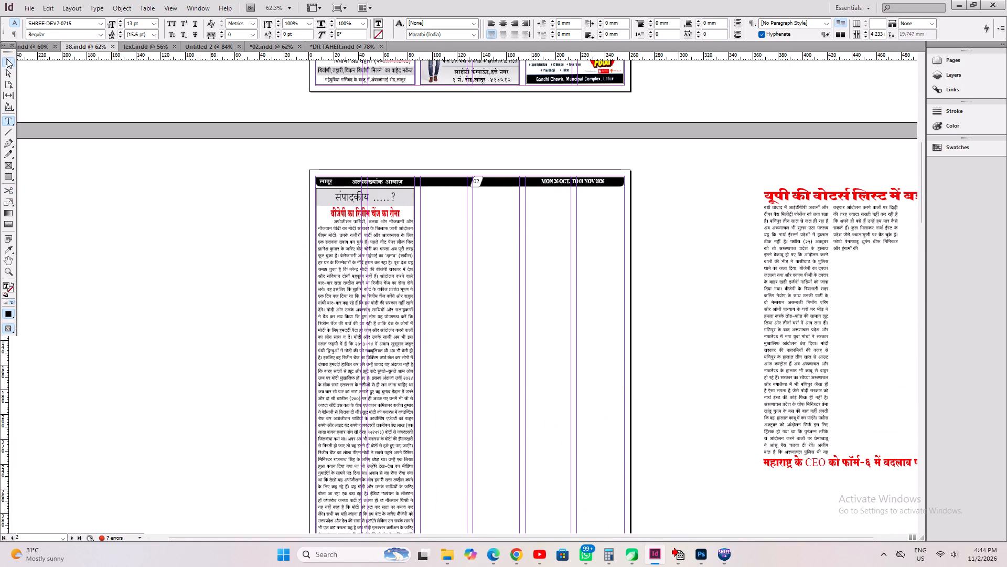
{"action": "left_click_drag", "start_coordinate": [806, 290], "coordinate": [463, 275]}
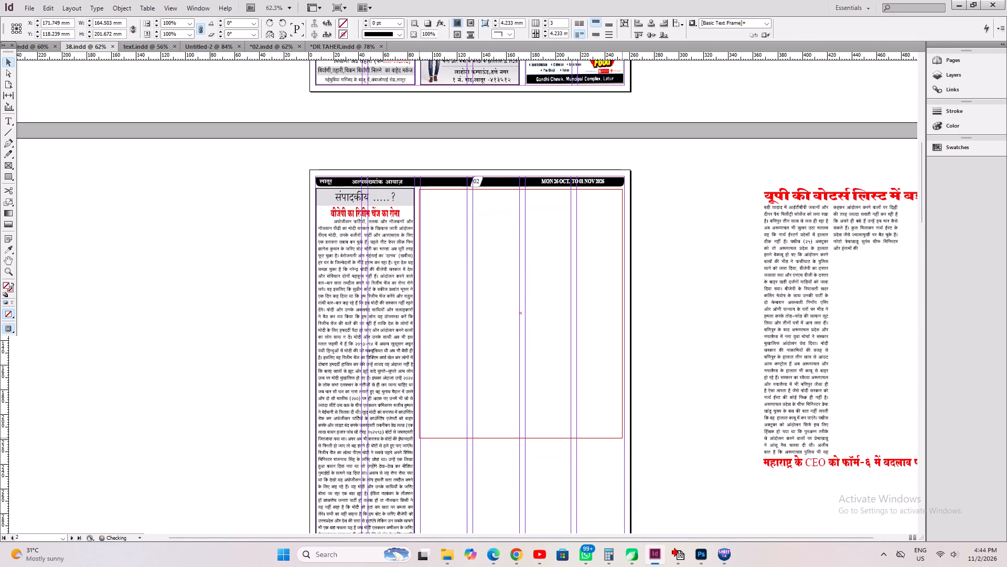
{"action": "left_click_drag", "start_coordinate": [463, 275], "coordinate": [464, 279]}
{"action": "key", "text": "Left"}
{"action": "key", "text": "Left"}
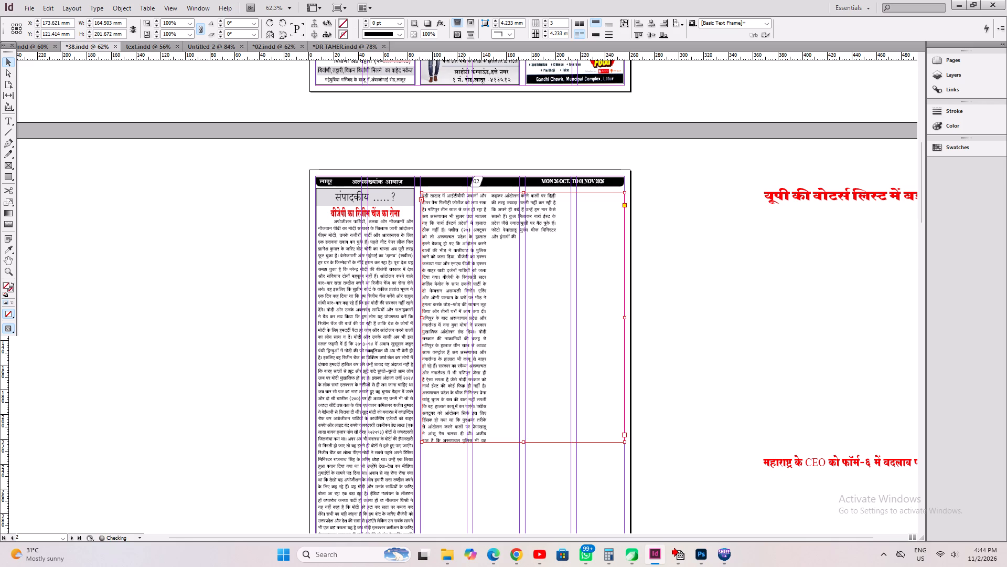
{"action": "key", "text": "Left"}
{"action": "key", "text": "Left"}
{"action": "key", "text": "ctrl+alt+c"}
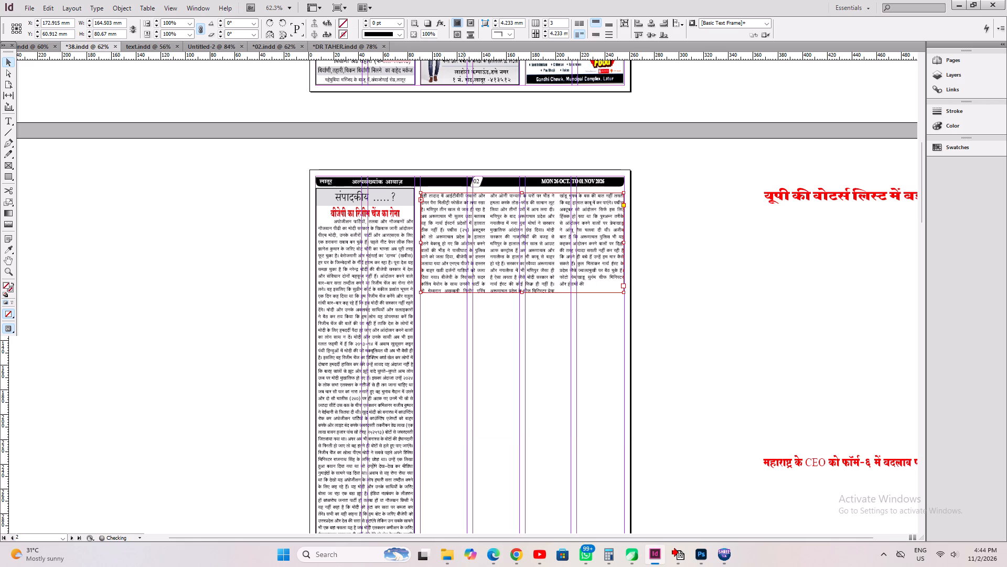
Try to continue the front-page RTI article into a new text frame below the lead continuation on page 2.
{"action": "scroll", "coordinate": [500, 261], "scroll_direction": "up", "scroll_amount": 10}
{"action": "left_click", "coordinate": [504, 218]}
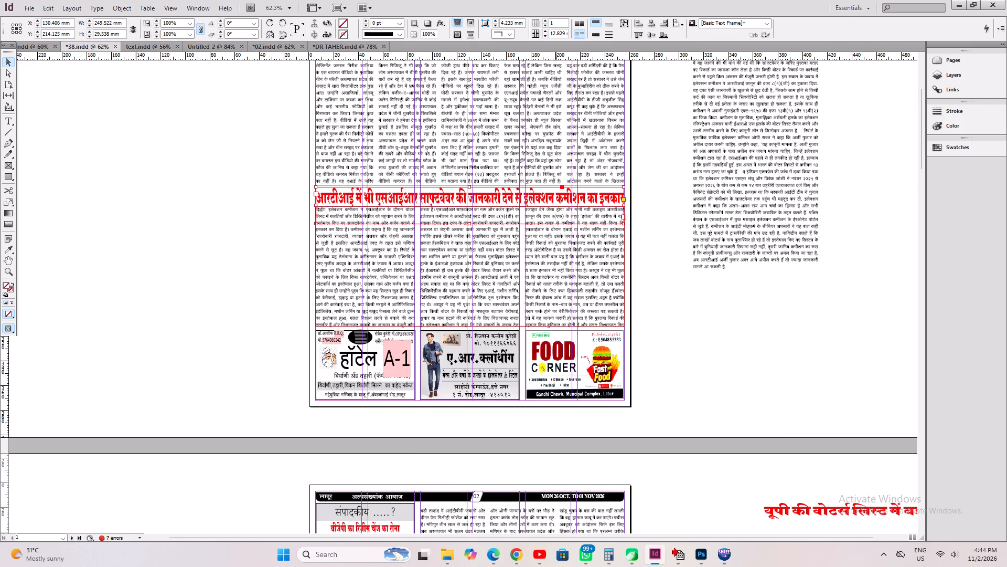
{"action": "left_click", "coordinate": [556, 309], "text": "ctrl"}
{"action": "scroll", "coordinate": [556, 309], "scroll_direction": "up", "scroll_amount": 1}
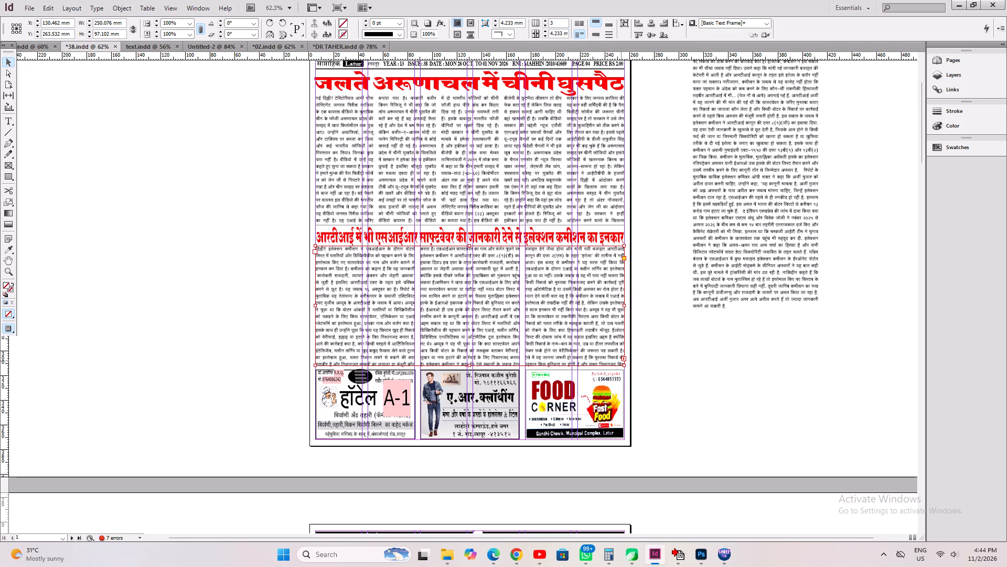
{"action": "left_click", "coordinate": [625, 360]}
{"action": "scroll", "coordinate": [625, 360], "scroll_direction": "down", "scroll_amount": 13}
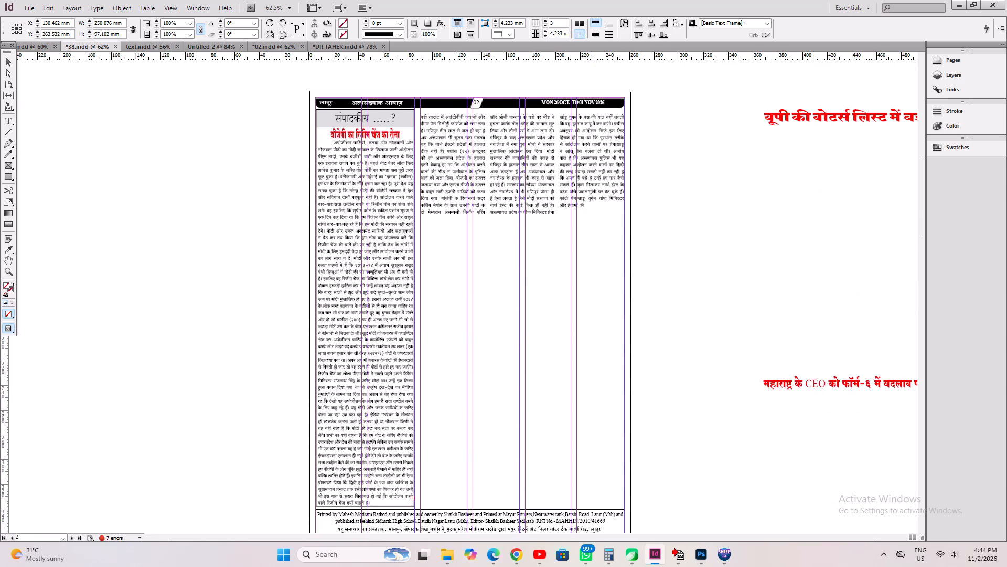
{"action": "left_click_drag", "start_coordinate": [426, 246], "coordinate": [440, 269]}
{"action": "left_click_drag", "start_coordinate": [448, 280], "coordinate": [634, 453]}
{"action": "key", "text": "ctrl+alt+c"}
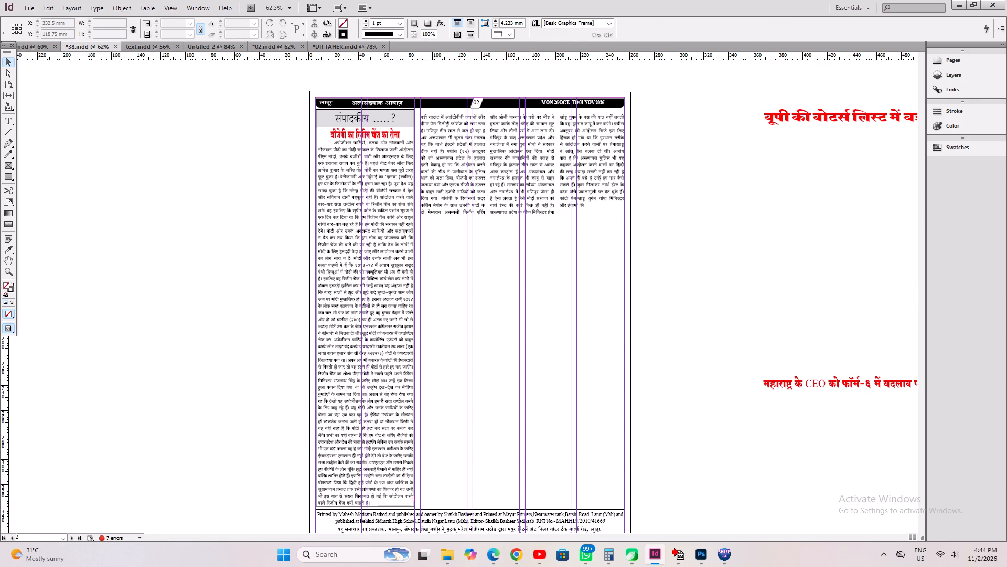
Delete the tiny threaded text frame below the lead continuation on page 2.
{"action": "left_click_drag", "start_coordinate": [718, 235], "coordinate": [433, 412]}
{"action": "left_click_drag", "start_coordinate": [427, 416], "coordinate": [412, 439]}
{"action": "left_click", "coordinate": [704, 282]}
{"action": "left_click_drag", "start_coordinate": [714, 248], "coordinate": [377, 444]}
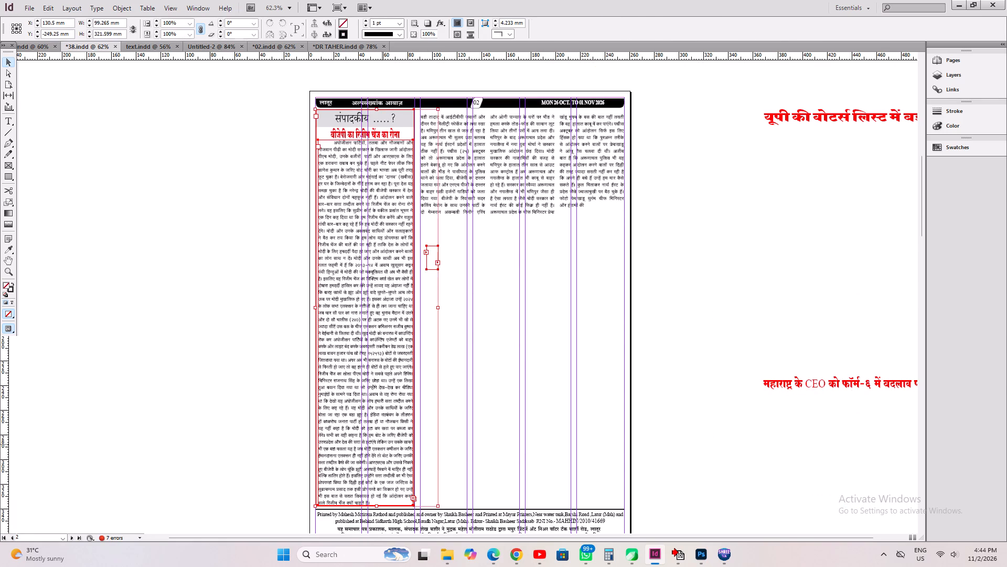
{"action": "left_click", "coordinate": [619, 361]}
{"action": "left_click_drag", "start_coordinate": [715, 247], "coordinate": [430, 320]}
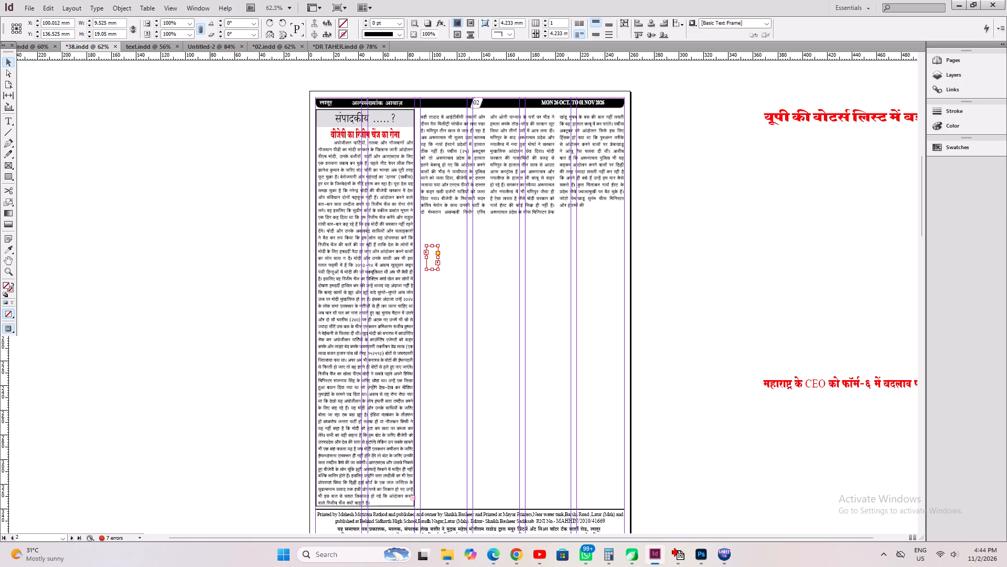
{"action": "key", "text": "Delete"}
Thread the RTI article from its front-page frame into a new one-column text frame below the lead continuation on page 2.
{"action": "left_click", "coordinate": [726, 343]}
{"action": "left_click", "coordinate": [676, 322]}
{"action": "key", "text": "space"}
{"action": "key", "text": "space"}
{"action": "key", "text": "space"}
{"action": "key", "text": "space"}
{"action": "left_click_drag", "start_coordinate": [663, 224], "coordinate": [547, 487]}
{"action": "left_click", "coordinate": [673, 131]}
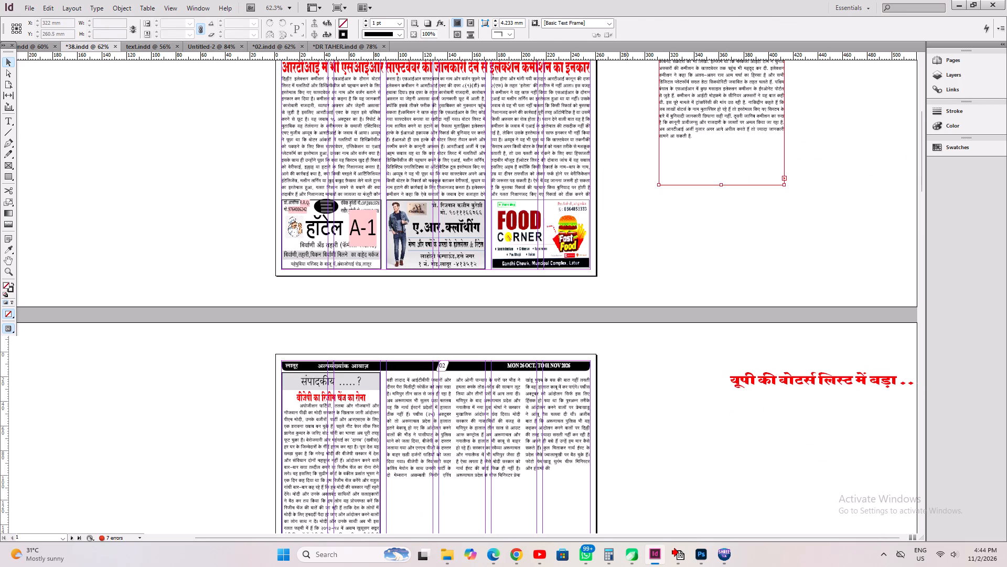
{"action": "left_click", "coordinate": [531, 149]}
{"action": "key", "text": "space"}
{"action": "key", "text": "space"}
{"action": "key", "text": "space"}
{"action": "key", "text": "space"}
{"action": "key", "text": "space"}
{"action": "left_click_drag", "start_coordinate": [590, 155], "coordinate": [579, 222]}
{"action": "left_click", "coordinate": [589, 255]}
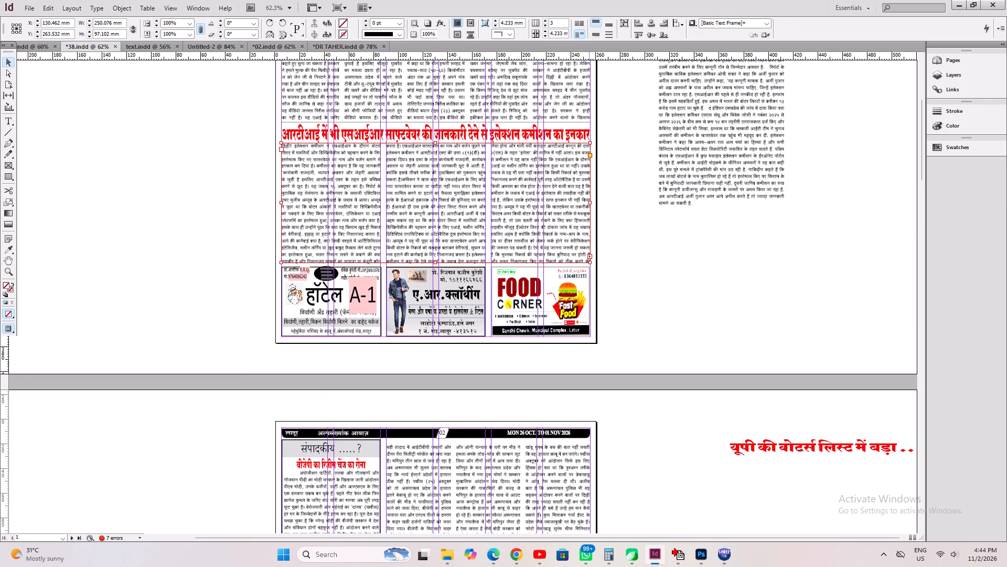
{"action": "key", "text": "space"}
{"action": "key", "text": "space"}
{"action": "key", "text": "space"}
{"action": "key", "text": "space"}
{"action": "key", "text": "space"}
{"action": "key", "text": "space"}
{"action": "key", "text": "space"}
{"action": "key", "text": "space"}
{"action": "key", "text": "space"}
{"action": "key", "text": "space"}
{"action": "key", "text": "space"}
{"action": "key", "text": "space"}
{"action": "key", "text": "space"}
{"action": "left_click_drag", "start_coordinate": [634, 371], "coordinate": [639, 129]}
{"action": "left_click_drag", "start_coordinate": [639, 295], "coordinate": [650, 189]}
{"action": "double_click", "coordinate": [429, 237]}
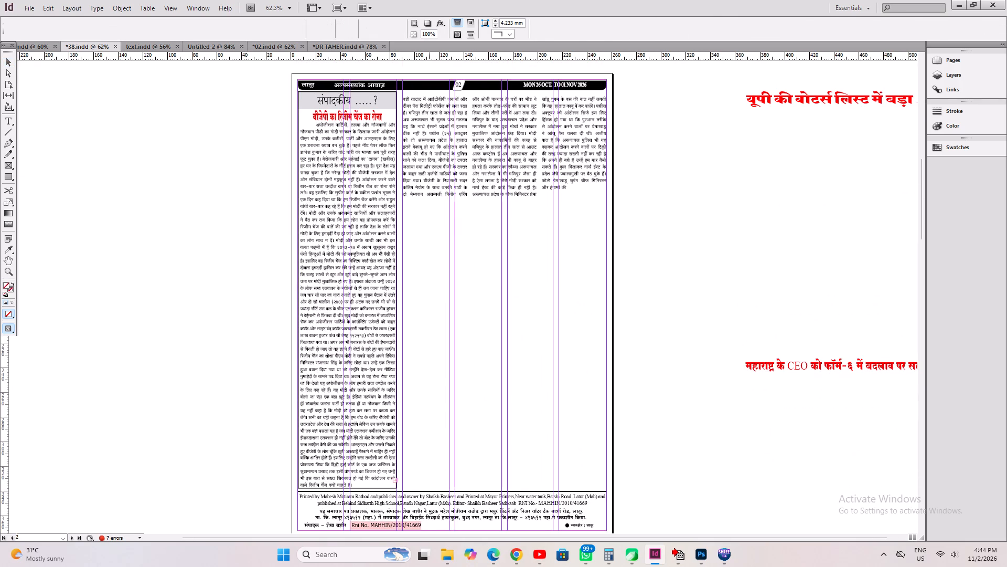
{"action": "left_click", "coordinate": [440, 391]}
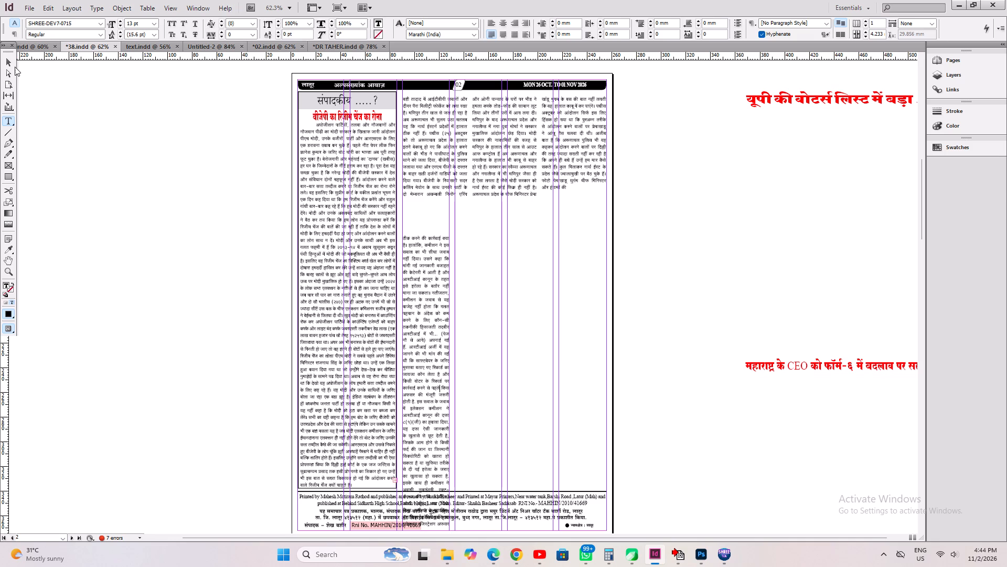
Widen the RTI continuation frame across the remaining page 2 columns to about 165 mm and fit its height to the text.
{"action": "left_click", "coordinate": [15, 67]}
{"action": "left_click", "coordinate": [10, 67]}
{"action": "left_click_drag", "start_coordinate": [451, 383], "coordinate": [608, 413]}
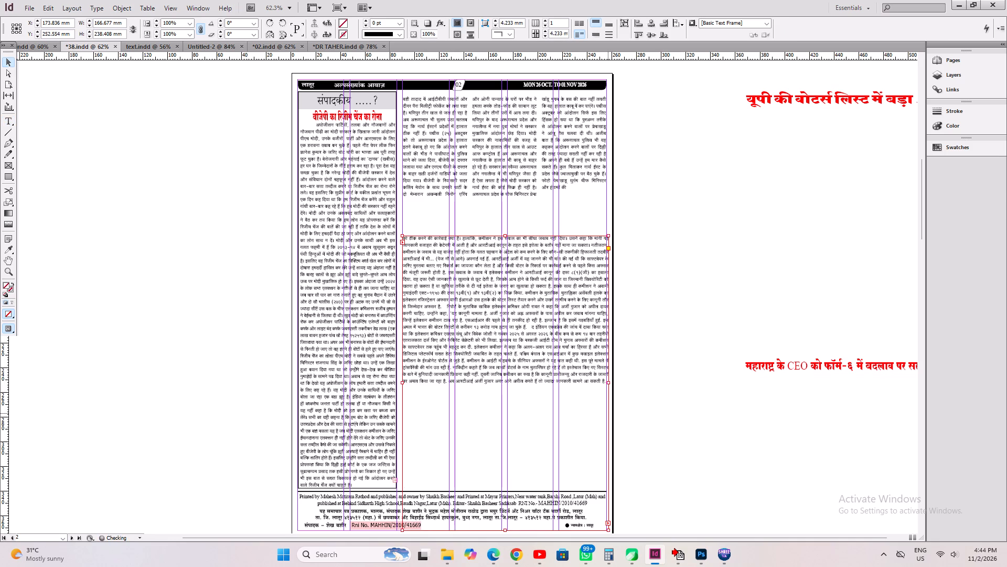
{"action": "left_click_drag", "start_coordinate": [610, 384], "coordinate": [607, 398]}
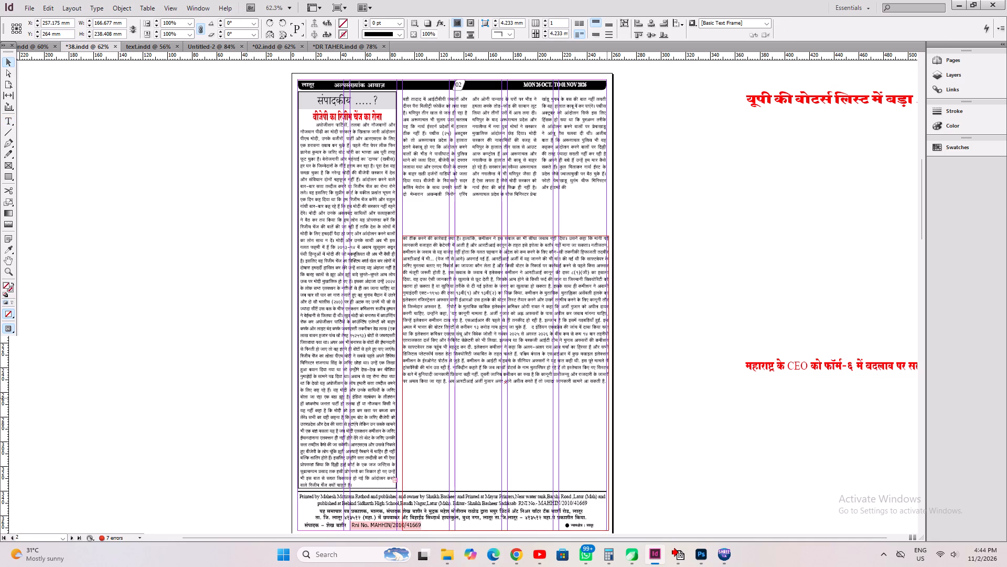
{"action": "left_click_drag", "start_coordinate": [607, 398], "coordinate": [606, 398]}
{"action": "key", "text": "ctrl+alt+c"}
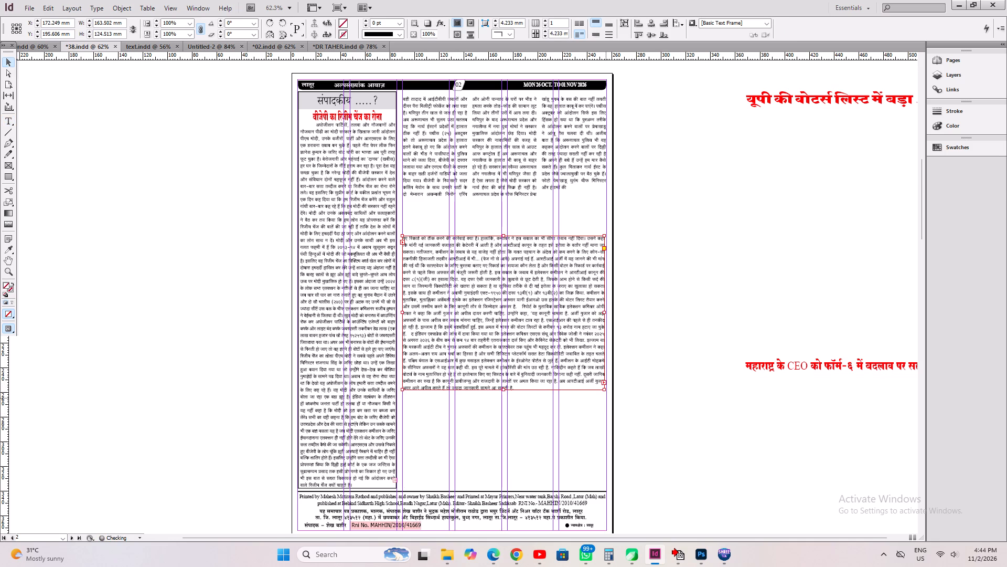
{"action": "key", "text": "ctrl+1"}
{"action": "left_click", "coordinate": [626, 422]}
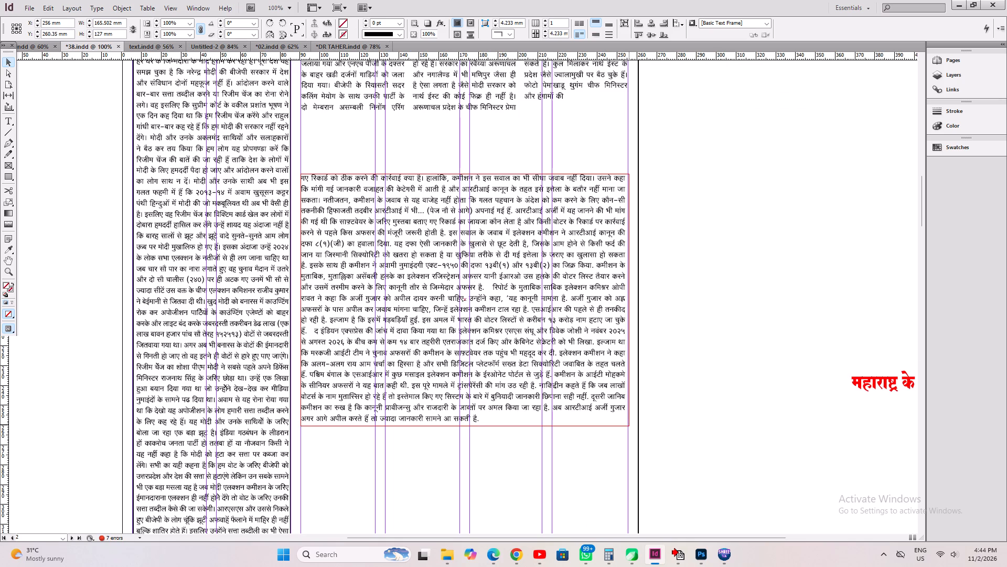
Move the RTI continuation frame up closer to the lead continuation, at Y about 179 mm, and save the document.
{"action": "left_click_drag", "start_coordinate": [495, 356], "coordinate": [490, 320], "text": "shift"}
{"action": "left_click_drag", "start_coordinate": [486, 299], "coordinate": [481, 306], "text": "shift"}
{"action": "key", "text": "ctrl+z"}
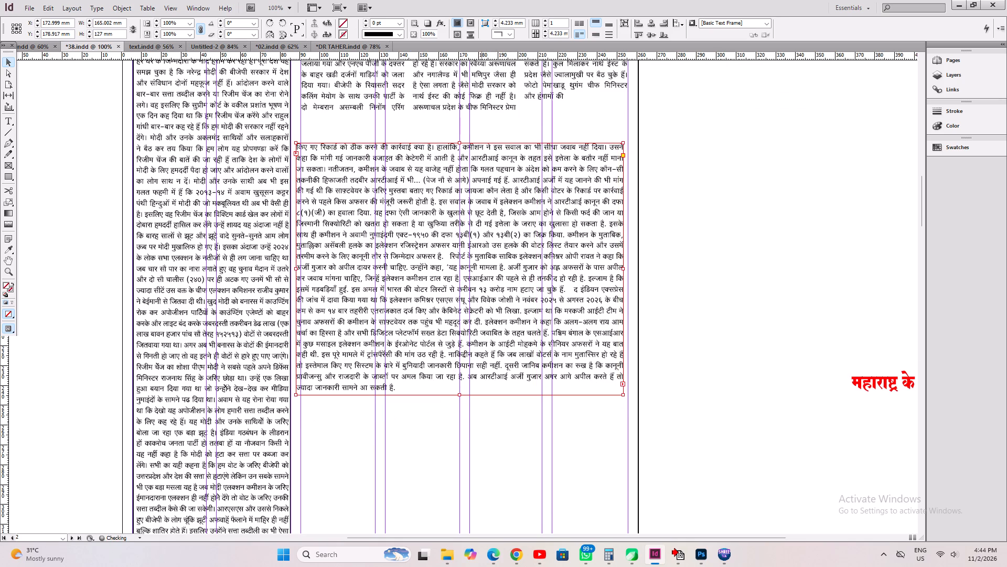
{"action": "key", "text": "ctrl+s"}
{"action": "key", "text": "ctrl+0"}
{"action": "key", "text": "ctrl+a"}
{"action": "key", "text": "ctrl+s"}
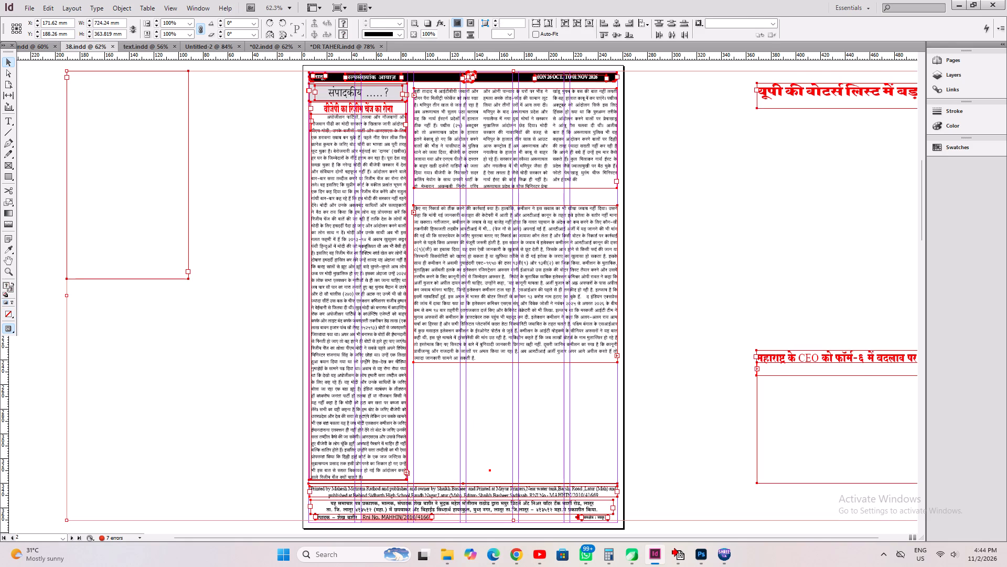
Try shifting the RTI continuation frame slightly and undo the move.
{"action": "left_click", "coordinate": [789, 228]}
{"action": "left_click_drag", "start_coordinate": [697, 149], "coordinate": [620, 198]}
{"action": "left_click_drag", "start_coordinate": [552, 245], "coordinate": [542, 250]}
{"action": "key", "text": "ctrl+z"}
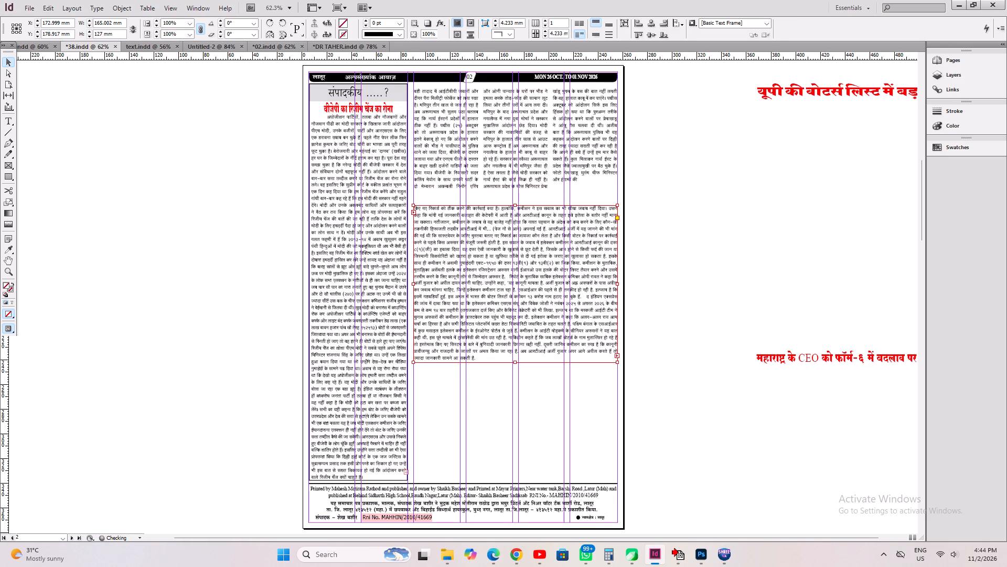
Shift both continuation frames on page 2 down together to Y about 145.3 mm, leaving headline space above them.
{"action": "left_click_drag", "start_coordinate": [631, 297], "coordinate": [641, 306]}
{"action": "left_click_drag", "start_coordinate": [713, 327], "coordinate": [571, 162]}
{"action": "key", "text": "shift+Down"}
{"action": "key", "text": "shift+Down"}
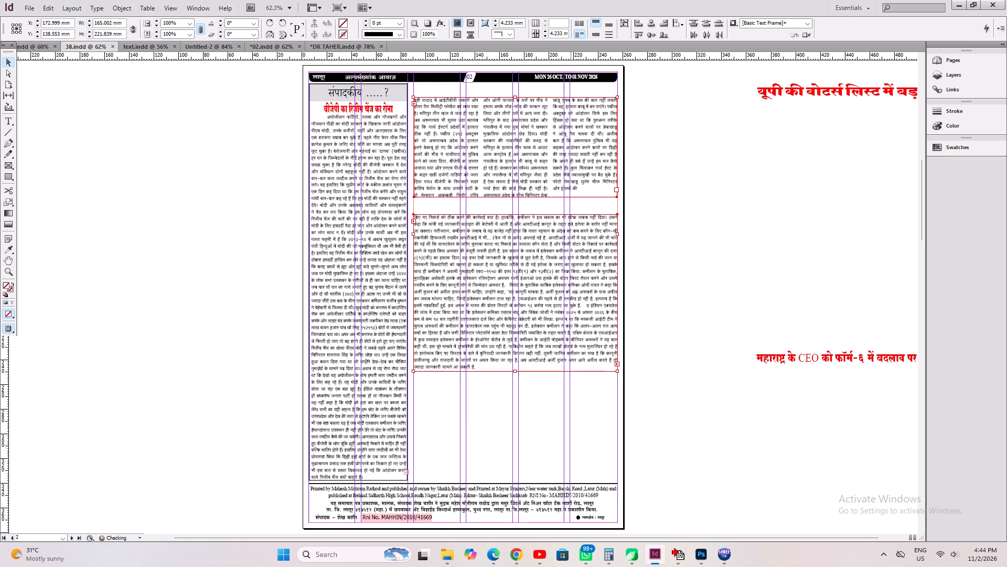
{"action": "key", "text": "shift+Down"}
{"action": "key", "text": "shift+Down"}
{"action": "key", "text": "shift+Down"}
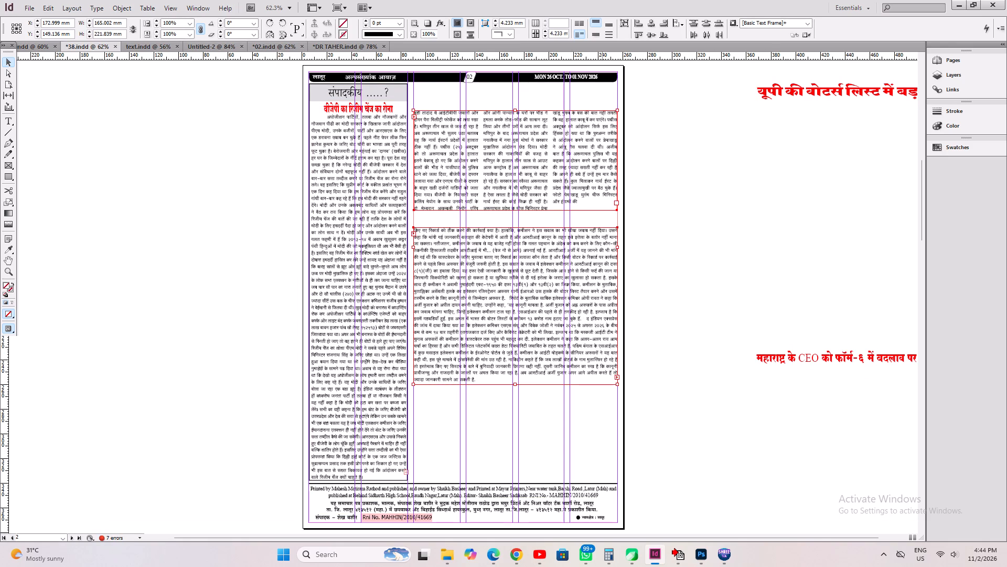
{"action": "key", "text": "Up"}
{"action": "key", "text": "Up"}
{"action": "key", "text": "Up"}
{"action": "key", "text": "Up"}
{"action": "key", "text": "Up"}
{"action": "key", "text": "Up"}
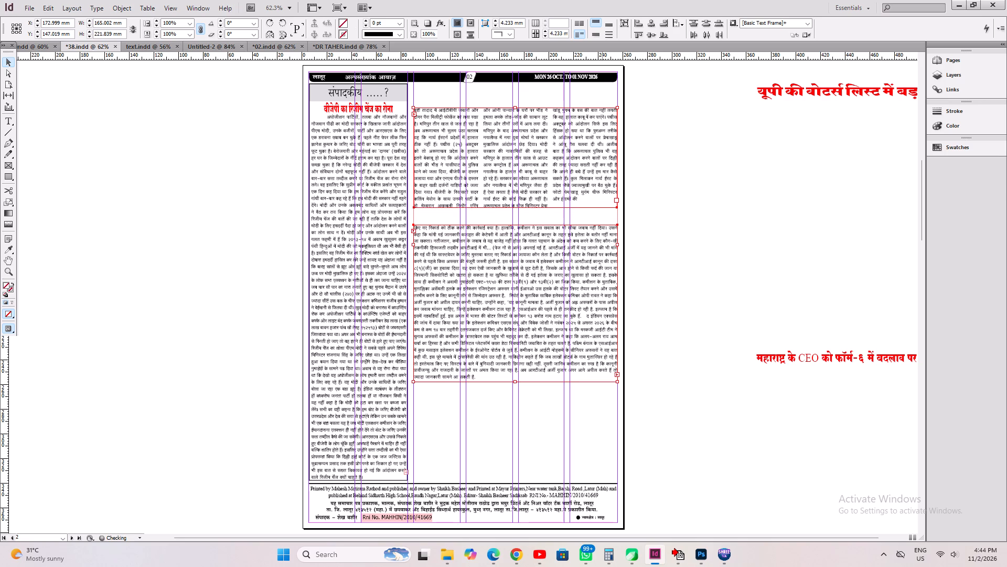
{"action": "key", "text": "Up"}
{"action": "key", "text": "Up"}
{"action": "key", "text": "Up"}
{"action": "key", "text": "Up"}
{"action": "key", "text": "Up"}
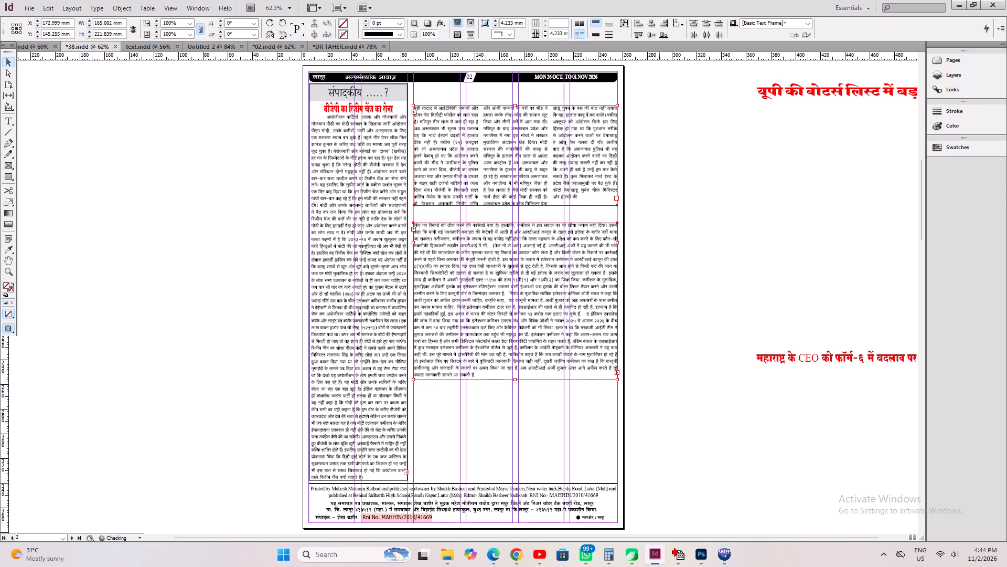
{"action": "left_click", "coordinate": [693, 213]}
Lower only the RTI continuation frame to Y about 196.6 mm, widening the gap above it, and save the document.
{"action": "left_click", "coordinate": [555, 323]}
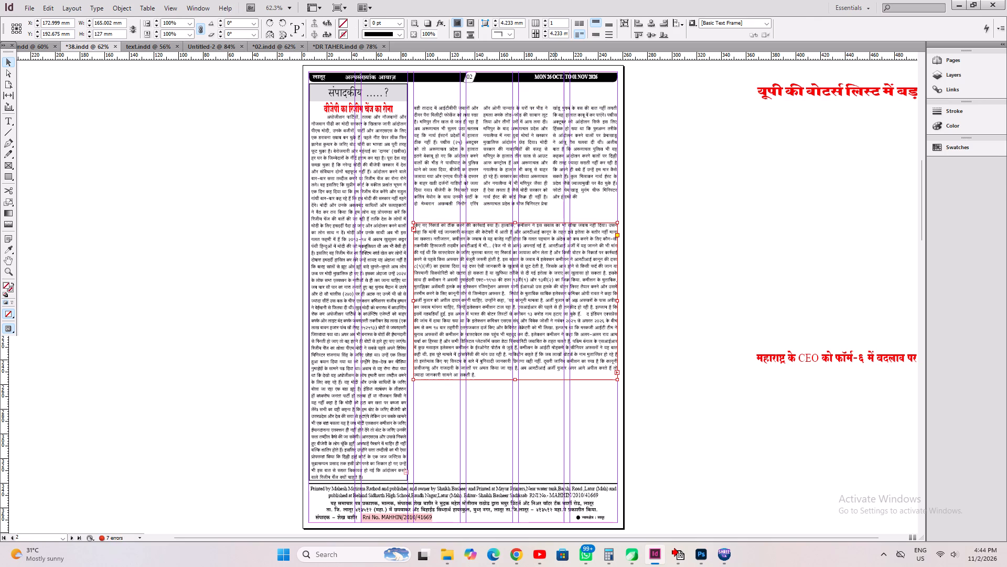
{"action": "key", "text": "shift+Down"}
{"action": "key", "text": "Down"}
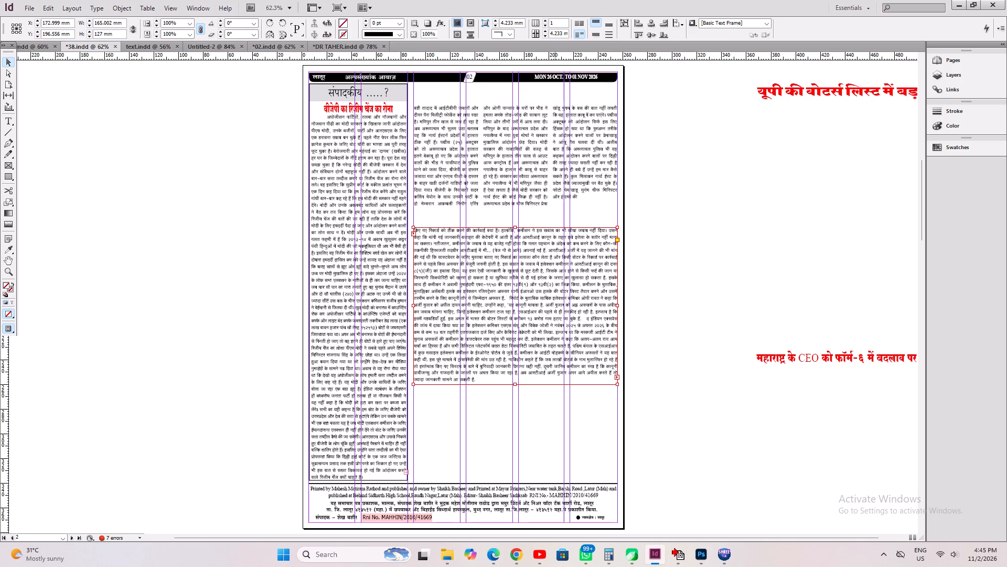
{"action": "left_click_drag", "start_coordinate": [704, 251], "coordinate": [699, 259]}
{"action": "left_click", "coordinate": [513, 311]}
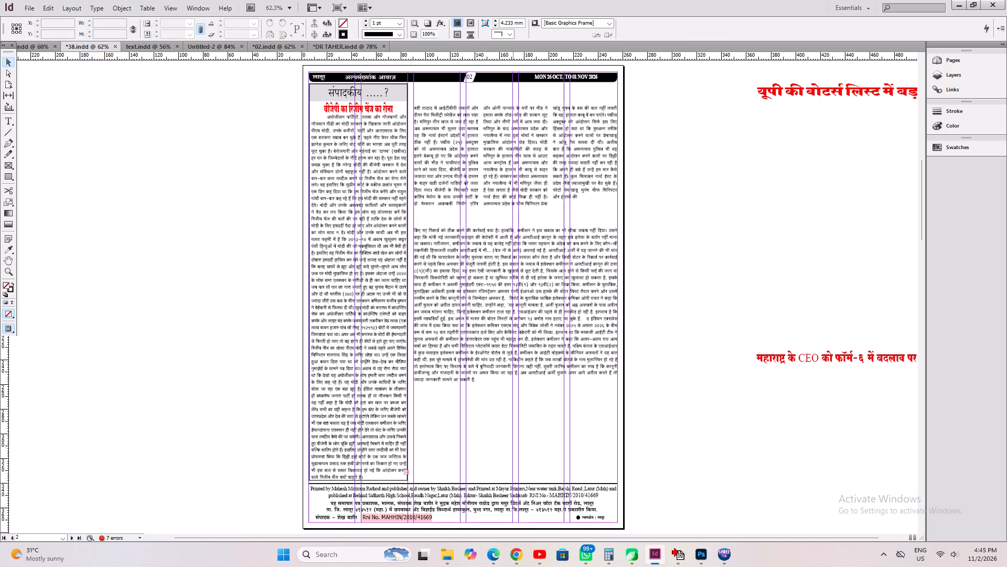
{"action": "key", "text": "Up"}
{"action": "key", "text": "Down"}
{"action": "key", "text": "ctrl+s"}
{"action": "key", "text": "ctrl+0"}
{"action": "key", "text": "ctrl+a"}
{"action": "key", "text": "ctrl+s"}
Delete the empty text frame on the pasteboard outside page 2, on the editorial's side.
{"action": "left_click", "coordinate": [672, 329]}
{"action": "left_click_drag", "start_coordinate": [234, 117], "coordinate": [111, 289]}
{"action": "key", "text": "Delete"}
Look over the layout from page 2 through the multi-column article on page 3 and the pages below it.
{"action": "key", "text": "space"}
{"action": "key", "text": "space"}
{"action": "key", "text": "space"}
{"action": "key", "text": "space"}
{"action": "key", "text": "space"}
{"action": "key", "text": "space"}
{"action": "key", "text": "space"}
{"action": "key", "text": "space"}
{"action": "key", "text": "space"}
{"action": "key", "text": "space"}
{"action": "key", "text": "space"}
{"action": "key", "text": "space"}
{"action": "key", "text": "space"}
{"action": "key", "text": "space"}
{"action": "key", "text": "space"}
{"action": "key", "text": "space"}
{"action": "key", "text": "space"}
{"action": "key", "text": "space"}
{"action": "key", "text": "space"}
{"action": "key", "text": "space"}
{"action": "left_click_drag", "start_coordinate": [501, 376], "coordinate": [490, 277]}
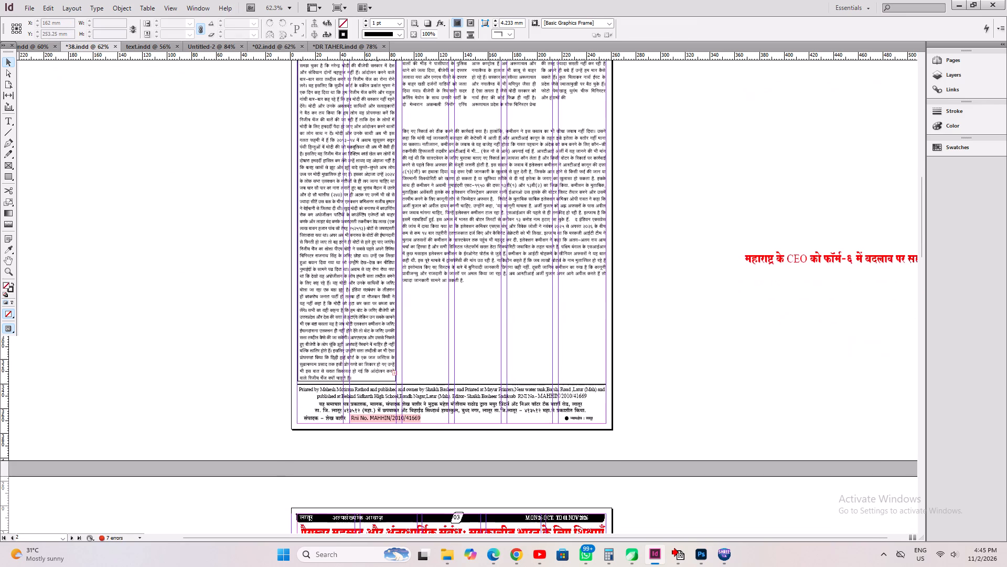
{"action": "left_click_drag", "start_coordinate": [527, 351], "coordinate": [531, 69]}
{"action": "left_click_drag", "start_coordinate": [528, 358], "coordinate": [533, 153]}
{"action": "left_click", "coordinate": [463, 190]}
{"action": "key", "text": "space"}
{"action": "key", "text": "space"}
{"action": "key", "text": "space"}
{"action": "key", "text": "space"}
{"action": "key", "text": "space"}
{"action": "key", "text": "space"}
{"action": "key", "text": "space"}
{"action": "key", "text": "space"}
{"action": "key", "text": "space"}
{"action": "key", "text": "space"}
{"action": "key", "text": "space"}
{"action": "key", "text": "space"}
{"action": "key", "text": "space"}
{"action": "key", "text": "space"}
{"action": "key", "text": "space"}
{"action": "key", "text": "space"}
{"action": "key", "text": "space"}
{"action": "key", "text": "space"}
{"action": "key", "text": "space"}
{"action": "key", "text": "space"}
{"action": "left_click_drag", "start_coordinate": [472, 157], "coordinate": [472, 162]}
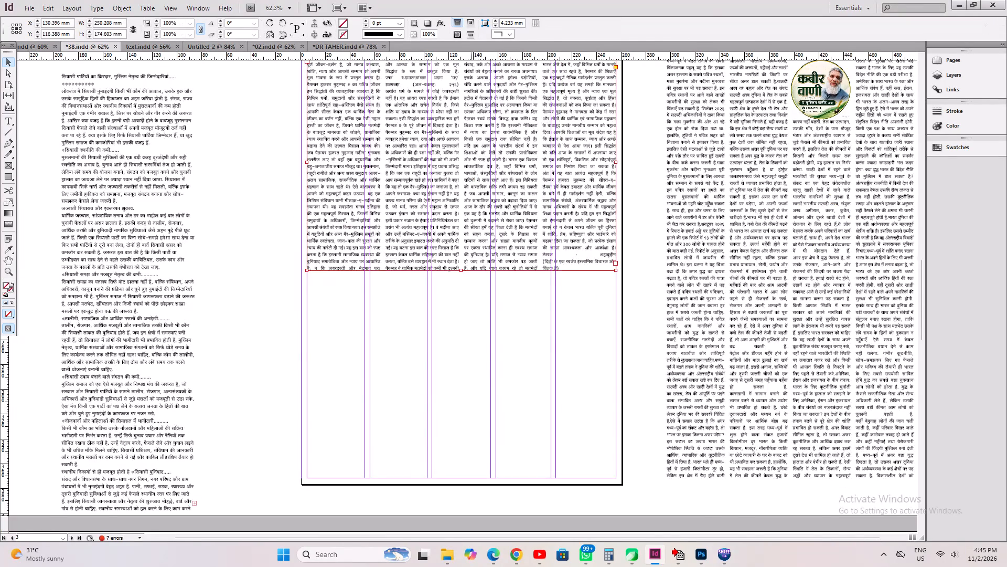
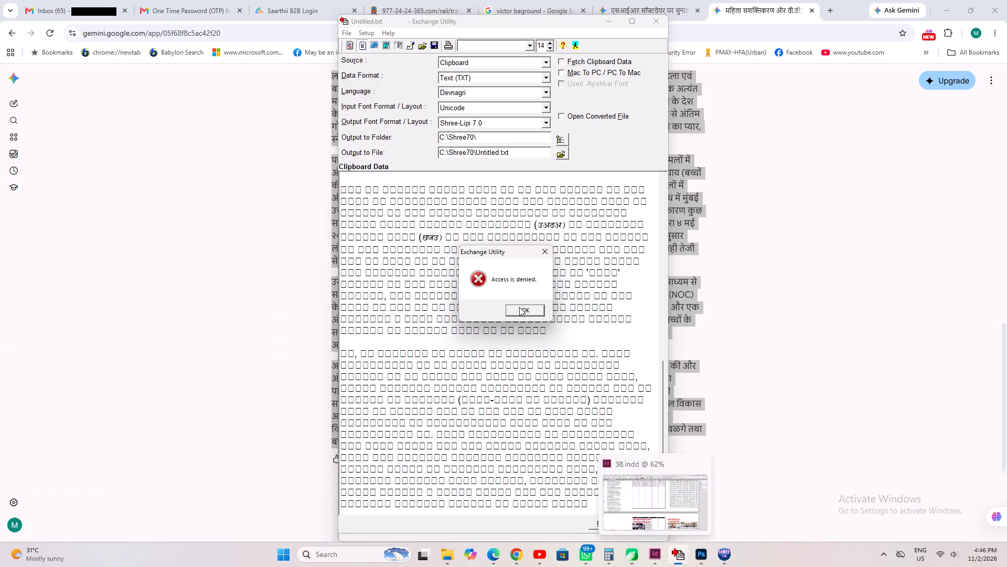
{"action": "left_click", "coordinate": [519, 307]}
{"action": "left_click", "coordinate": [679, 554]}
{"action": "left_click", "coordinate": [679, 554]}
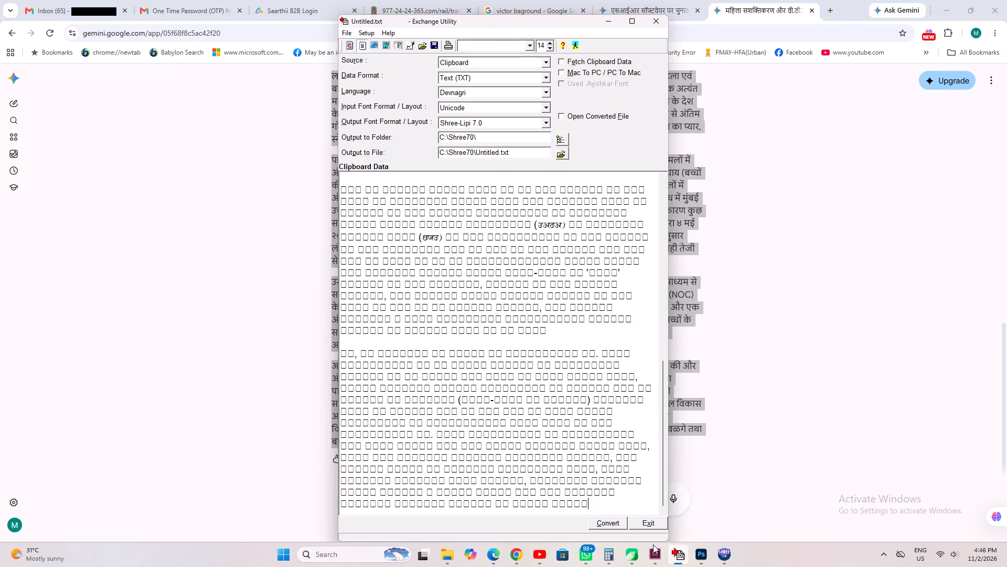
Convert the copied adoption article from Unicode to Shree-Lipi 7.0.
{"action": "left_click", "coordinate": [597, 521]}
{"action": "left_click", "coordinate": [535, 316]}
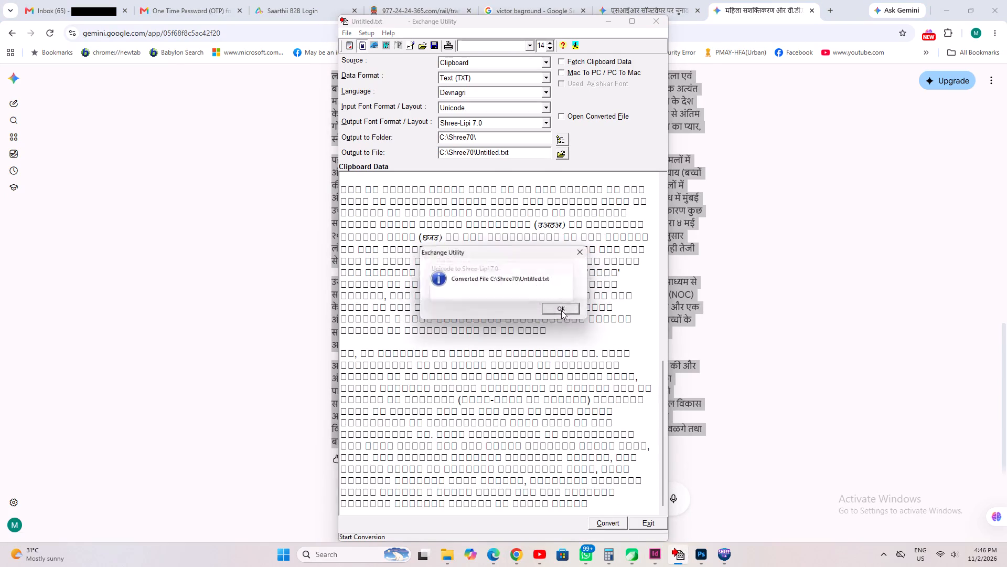
{"action": "left_click", "coordinate": [561, 310]}
Switch to InDesign, paste the converted adoption article into a new text frame beside page 04's women entrepreneurs story, and fit the frame to its content.
{"action": "left_click", "coordinate": [651, 558]}
{"action": "scroll", "coordinate": [454, 263], "scroll_direction": "down", "scroll_amount": 2}
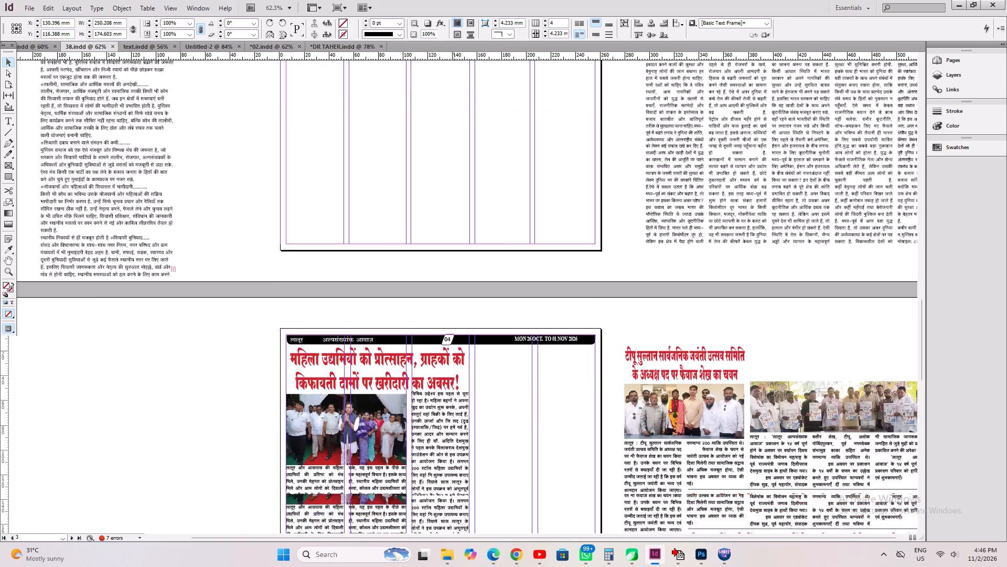
{"action": "scroll", "coordinate": [467, 306], "scroll_direction": "down", "scroll_amount": 12}
{"action": "left_click", "coordinate": [506, 332]}
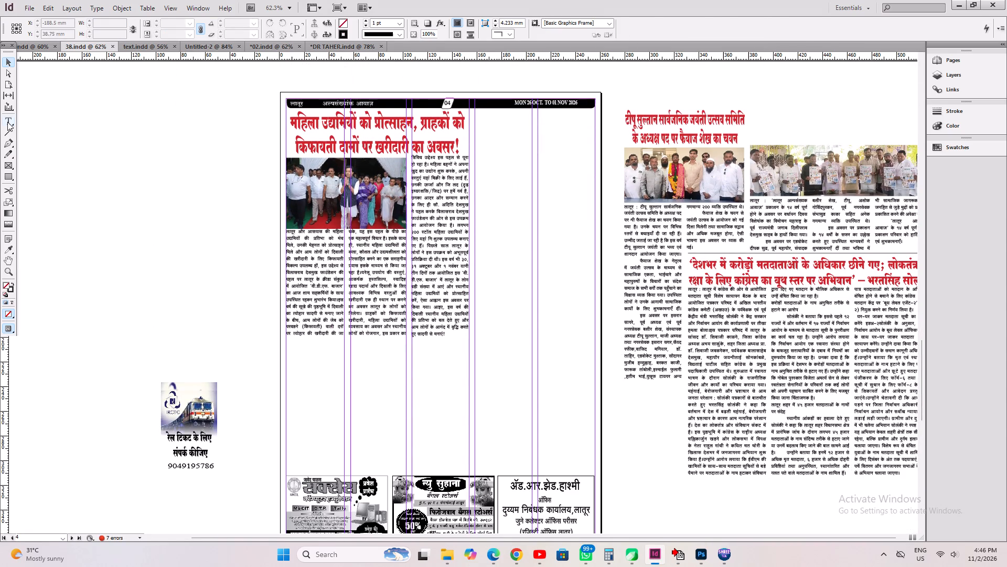
{"action": "left_click", "coordinate": [7, 122]}
{"action": "left_click_drag", "start_coordinate": [474, 116], "coordinate": [587, 335]}
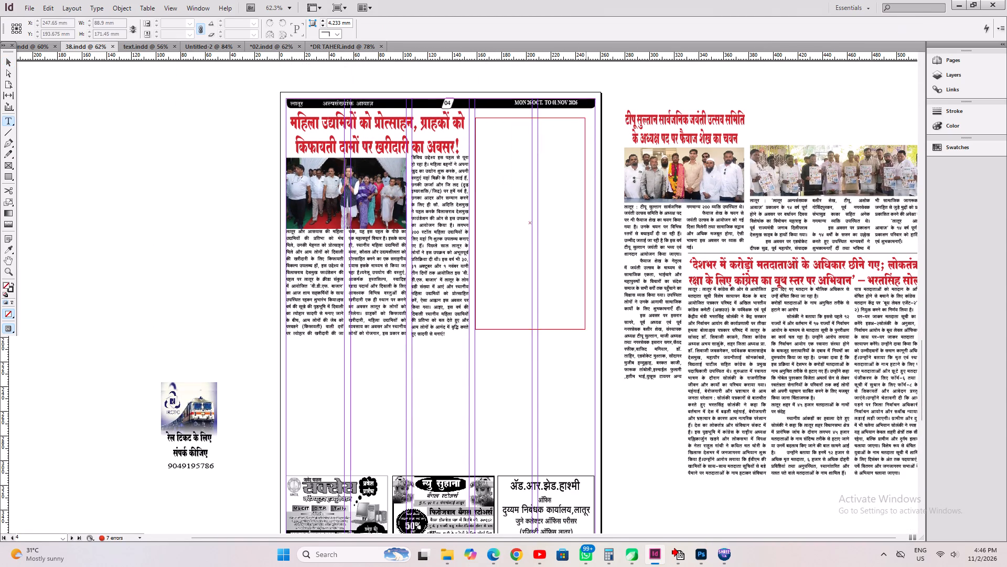
{"action": "left_click_drag", "start_coordinate": [587, 335], "coordinate": [595, 361]}
{"action": "key", "text": "ctrl+v"}
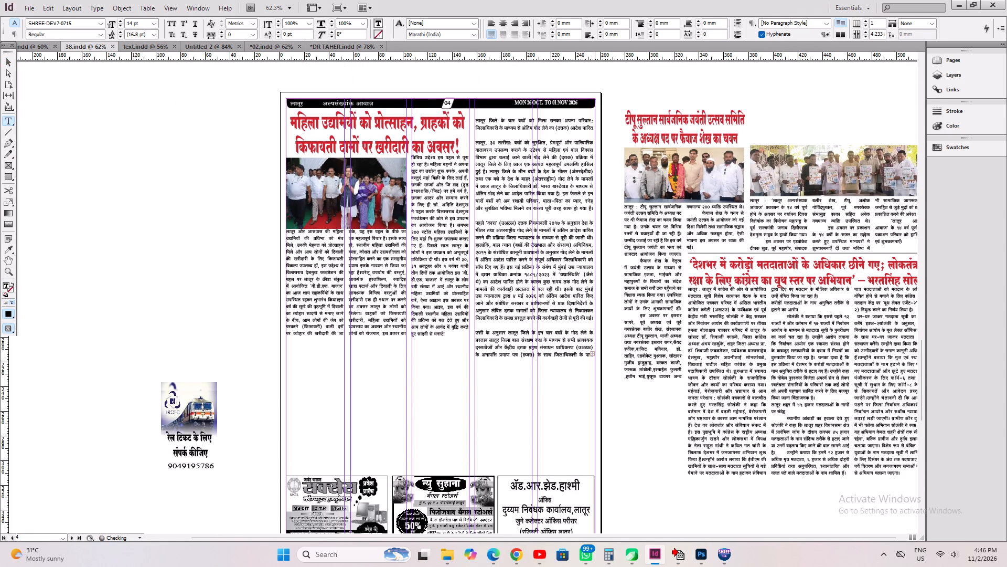
{"action": "key", "text": "ctrl+alt+c"}
Set the whole adoption article's text size to 13 pt.
{"action": "left_click", "coordinate": [538, 225]}
{"action": "key", "text": "ctrl+1"}
{"action": "scroll", "coordinate": [536, 226], "scroll_direction": "up", "scroll_amount": 5}
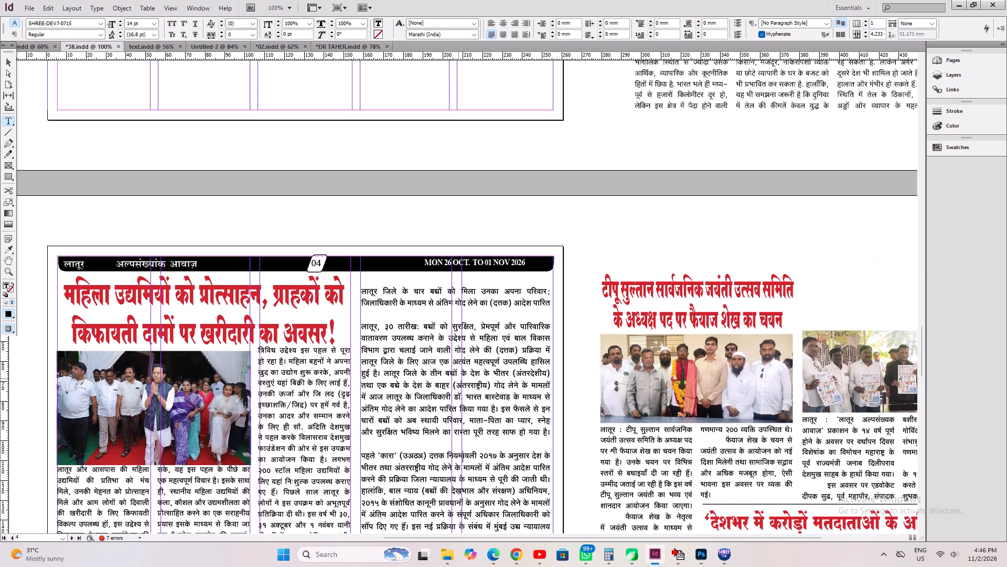
{"action": "key", "text": "ctrl+a"}
{"action": "left_click_drag", "start_coordinate": [142, 24], "coordinate": [0, 0]}
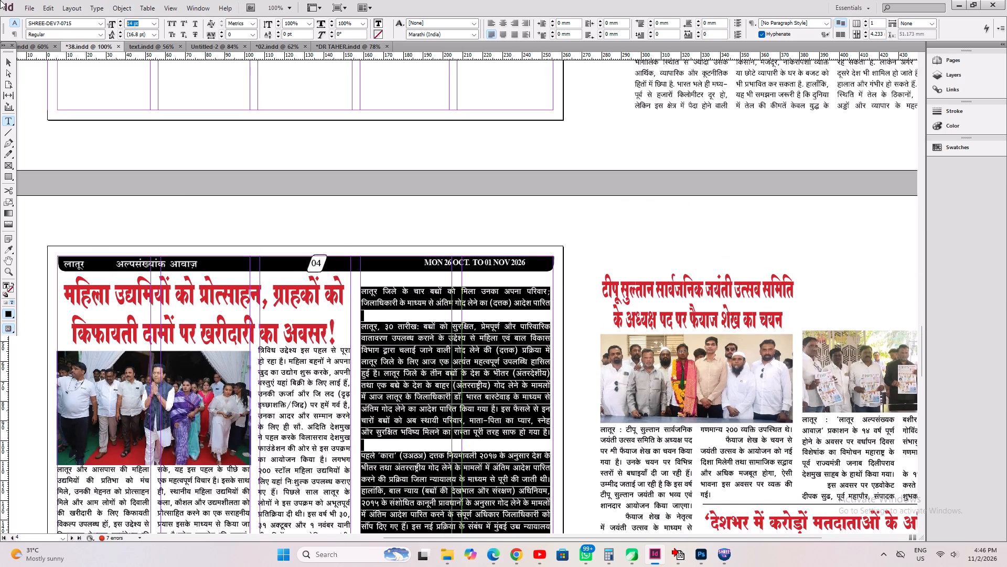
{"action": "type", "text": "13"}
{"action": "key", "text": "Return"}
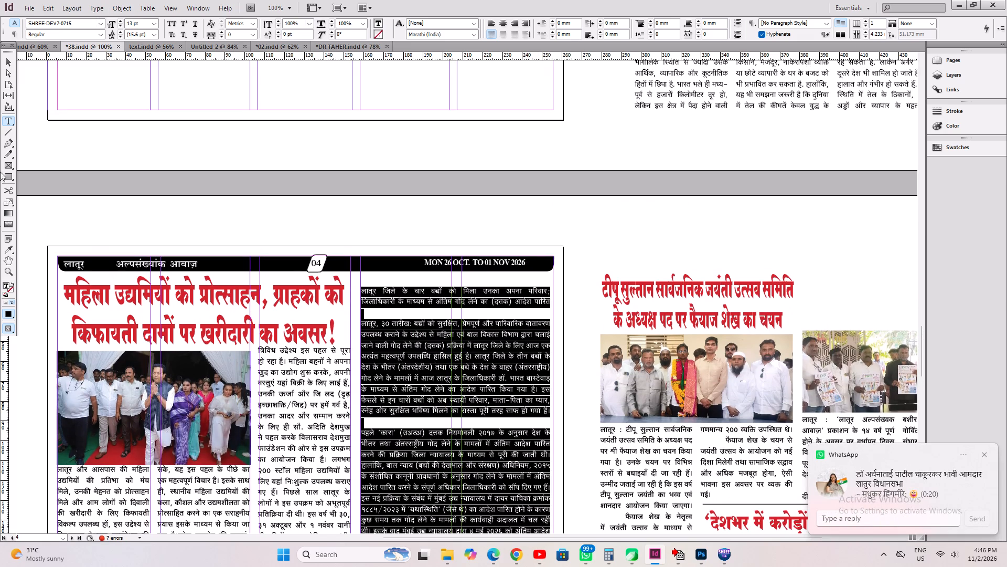
Move the adoption article down on page 04 and place a copy of the red two-line Tipu Sultan headline above it.
{"action": "left_click", "coordinate": [10, 61]}
{"action": "left_click_drag", "start_coordinate": [435, 341], "coordinate": [436, 433], "text": "shift"}
{"action": "left_click_drag", "start_coordinate": [669, 310], "coordinate": [426, 312]}
Cut the two headline lines, starting "लातूर जिले के चार बच्चों को मिला उनका अपना परिवार", from the top of the adoption article.
{"action": "left_click", "coordinate": [405, 459]}
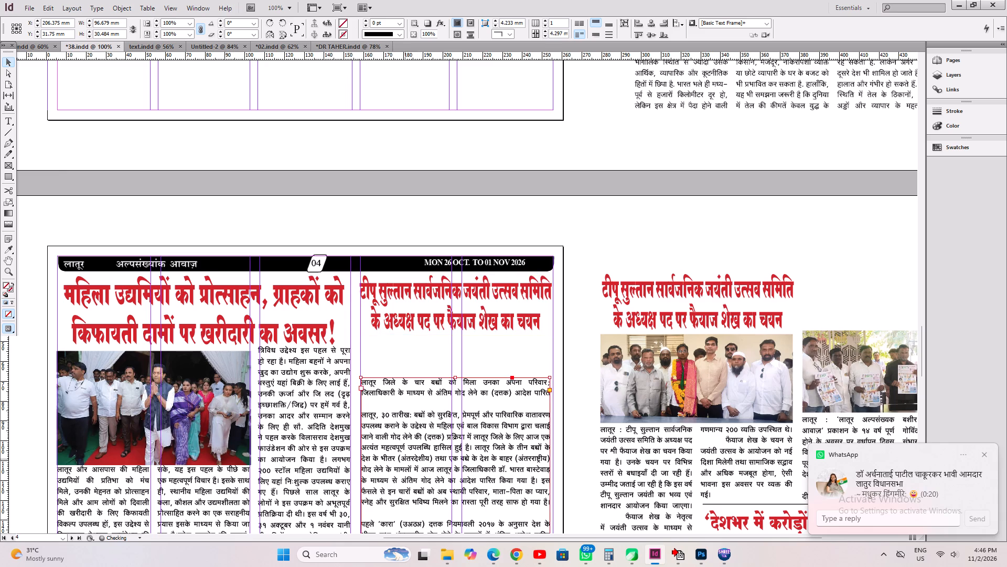
{"action": "key", "text": "ctrl+2"}
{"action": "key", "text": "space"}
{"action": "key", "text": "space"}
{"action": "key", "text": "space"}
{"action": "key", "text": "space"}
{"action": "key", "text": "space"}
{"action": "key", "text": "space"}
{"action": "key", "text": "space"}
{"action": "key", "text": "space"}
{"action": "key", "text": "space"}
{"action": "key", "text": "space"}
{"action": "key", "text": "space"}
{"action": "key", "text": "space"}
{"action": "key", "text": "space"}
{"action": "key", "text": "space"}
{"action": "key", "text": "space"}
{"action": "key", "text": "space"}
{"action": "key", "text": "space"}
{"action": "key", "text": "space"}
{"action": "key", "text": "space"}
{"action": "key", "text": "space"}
{"action": "left_click_drag", "start_coordinate": [486, 238], "coordinate": [477, 566]}
{"action": "left_click_drag", "start_coordinate": [442, 296], "coordinate": [444, 566]}
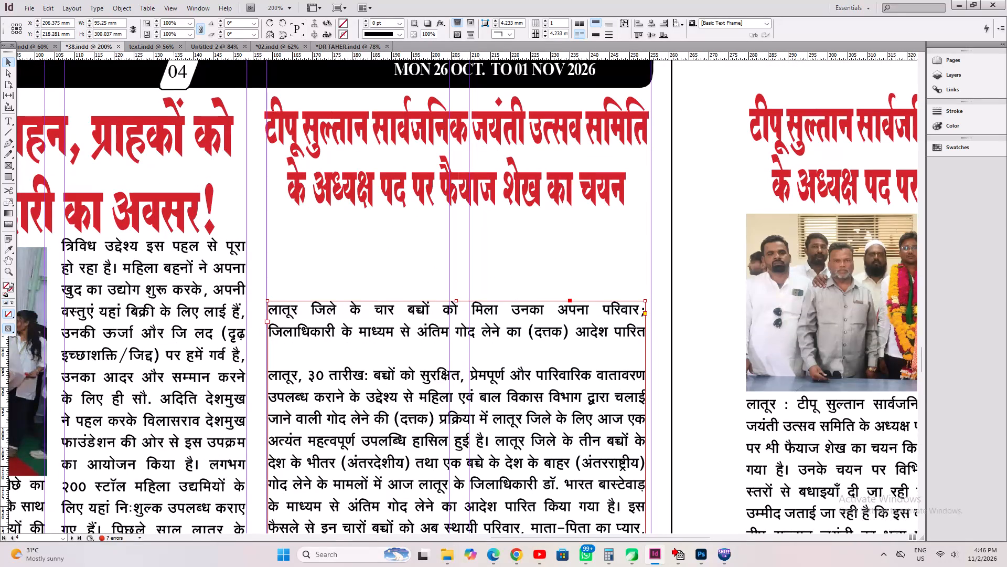
{"action": "left_click", "coordinate": [8, 119]}
{"action": "left_click_drag", "start_coordinate": [266, 309], "coordinate": [271, 311]}
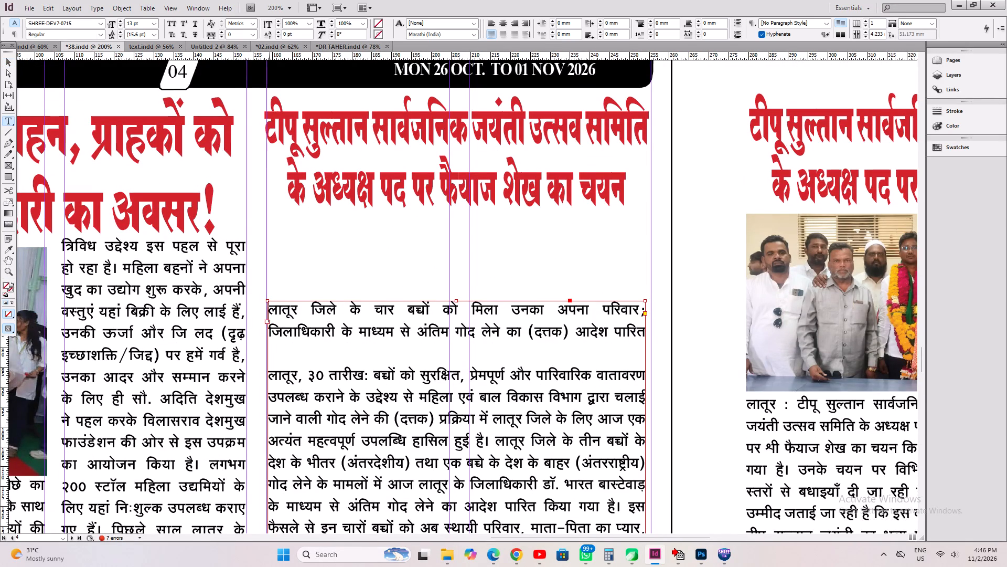
{"action": "left_click_drag", "start_coordinate": [271, 311], "coordinate": [328, 366]}
{"action": "left_click", "coordinate": [338, 331], "text": "shift"}
{"action": "left_click", "coordinate": [446, 309]}
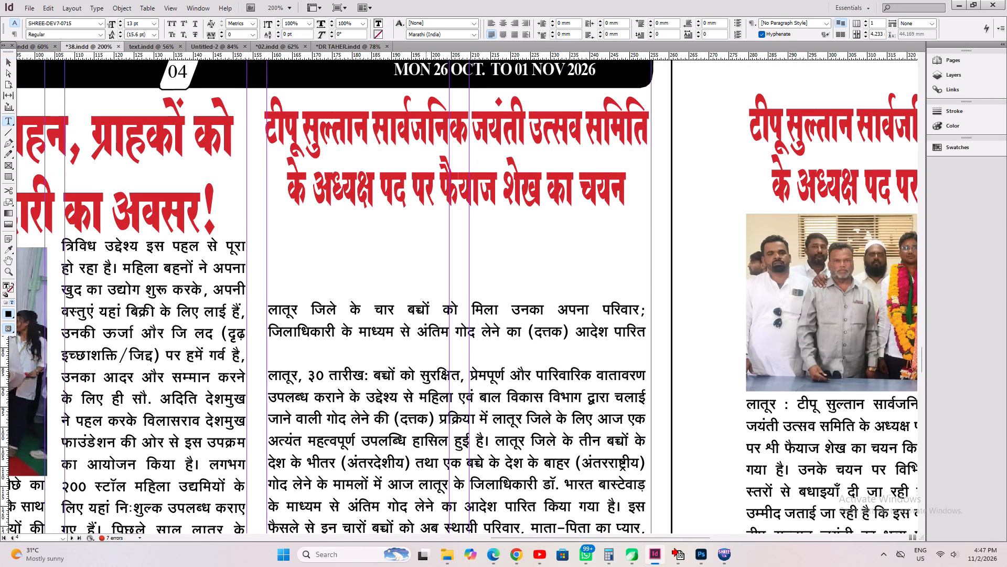
{"action": "left_click_drag", "start_coordinate": [268, 309], "coordinate": [642, 339]}
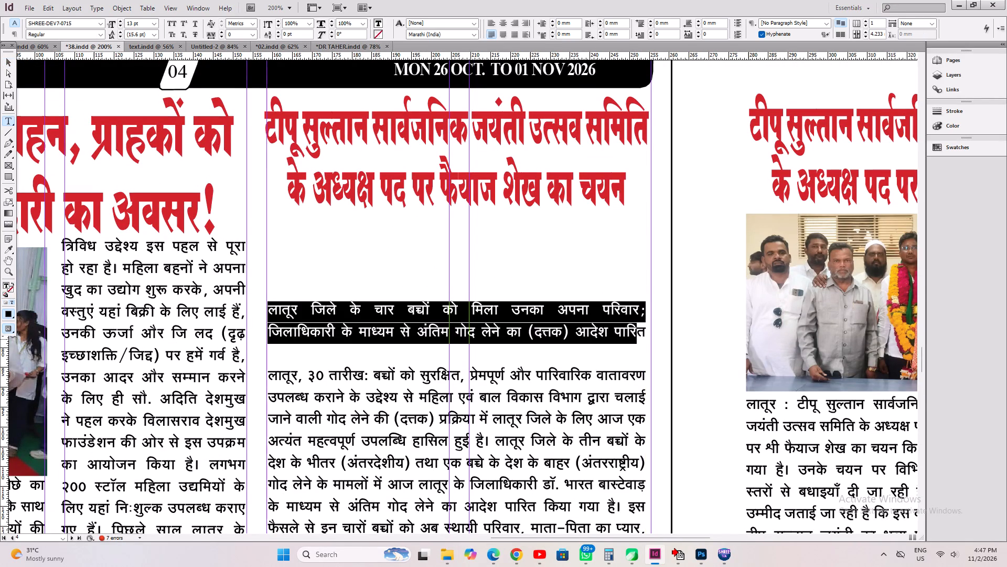
{"action": "left_click_drag", "start_coordinate": [642, 339], "coordinate": [647, 339]}
{"action": "key", "text": "ctrl+x"}
Replace the text of the copied Tipu Sultan headline on page 04 with the cut adoption headline.
{"action": "left_click", "coordinate": [353, 155]}
{"action": "key", "text": "ctrl+a"}
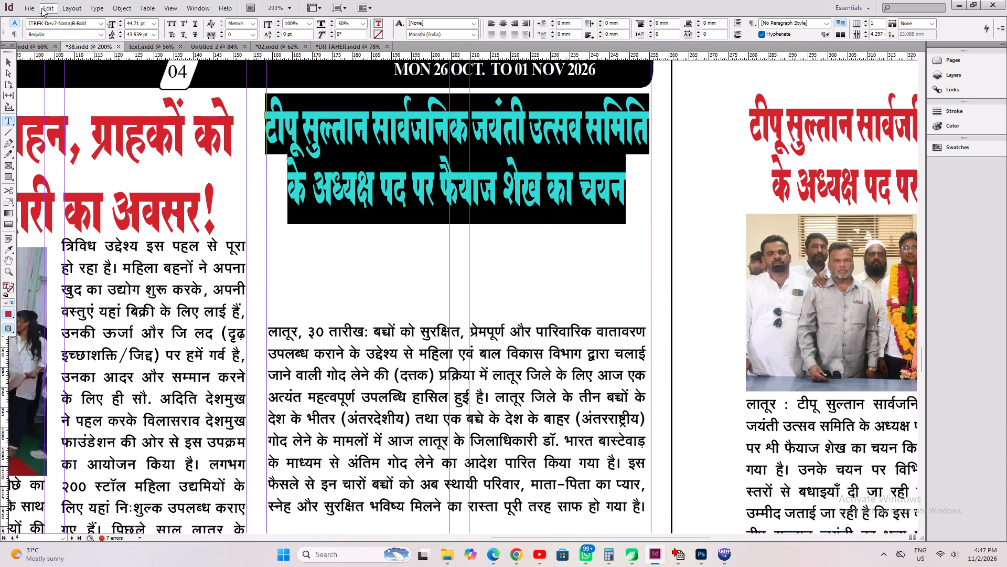
Undo the cut of the two headline lines from the top of the adoption article's body text on page 4.
{"action": "left_click_drag", "start_coordinate": [41, 8], "coordinate": [44, 16]}
{"action": "left_click", "coordinate": [307, 141]}
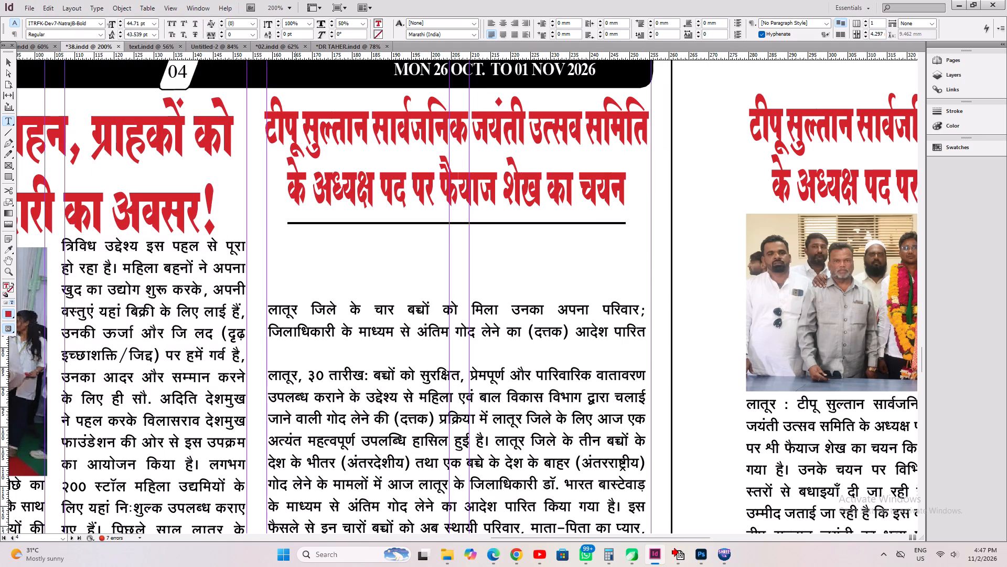
{"action": "key", "text": "ctrl+z"}
{"action": "key", "text": "ctrl+shift+z"}
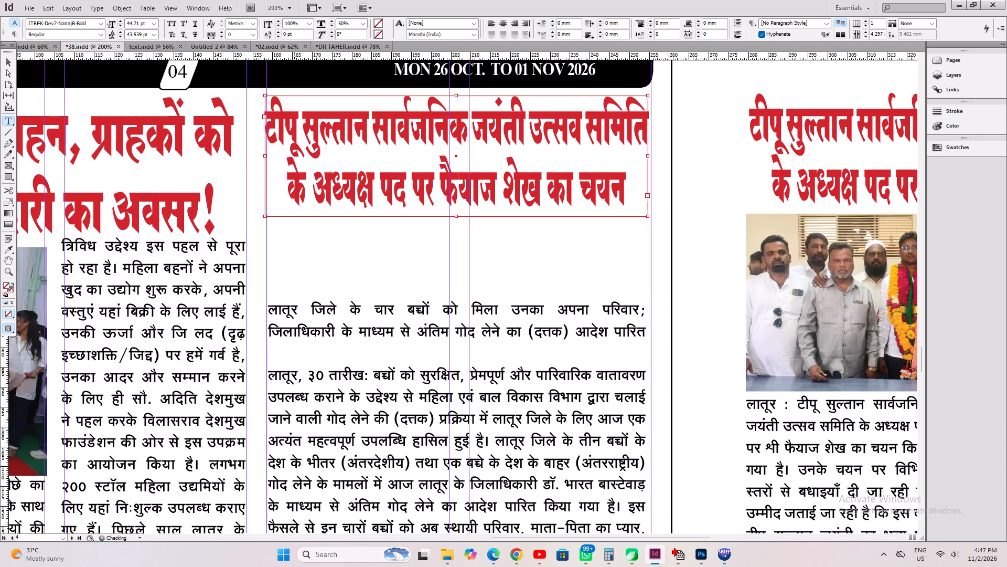
Replace the duplicated Tipu Sultan headline on page 4 with the adoption headline, pasted without formatting, and fit the frame to its text.
{"action": "left_click", "coordinate": [294, 149]}
{"action": "key", "text": "ctrl+a"}
{"action": "left_click", "coordinate": [51, 6]}
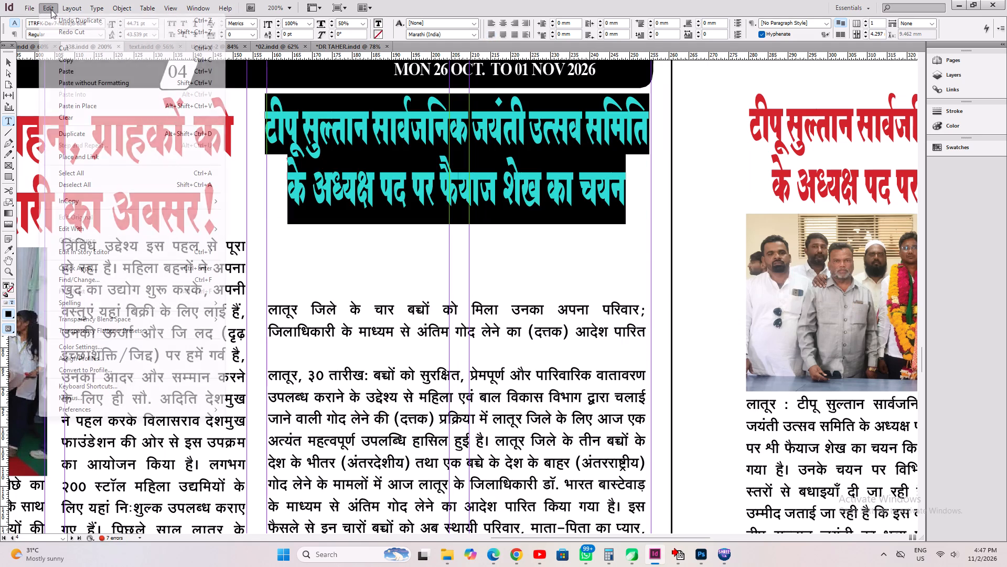
{"action": "left_click_drag", "start_coordinate": [69, 83], "coordinate": [74, 86]}
{"action": "key", "text": "ctrl+a"}
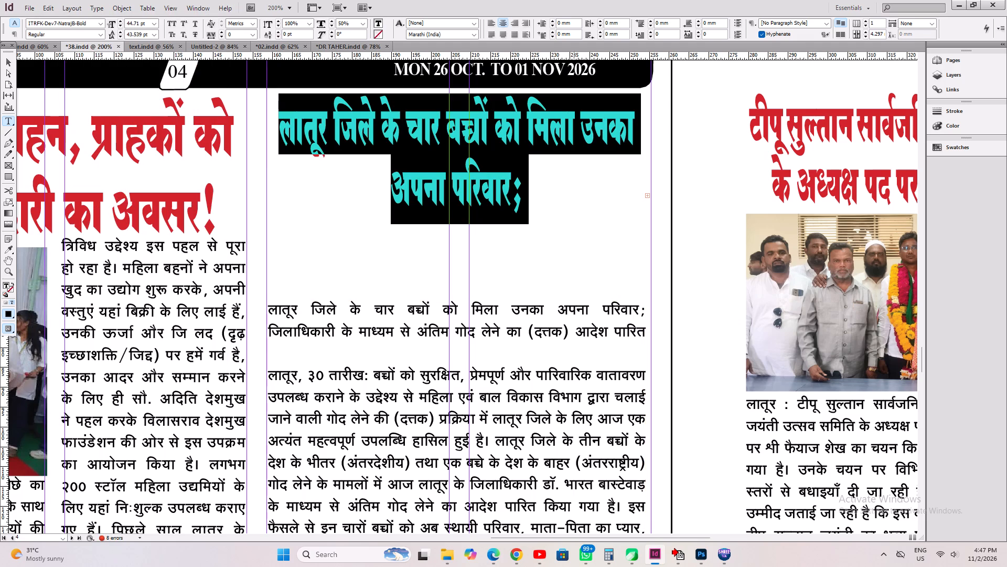
{"action": "key", "text": "ctrl+alt+c"}
{"action": "left_click", "coordinate": [553, 206]}
Justify all lines of the adoption headline on page 4 and reduce its font size to 28.71 pt.
{"action": "key", "text": "ctrl+a"}
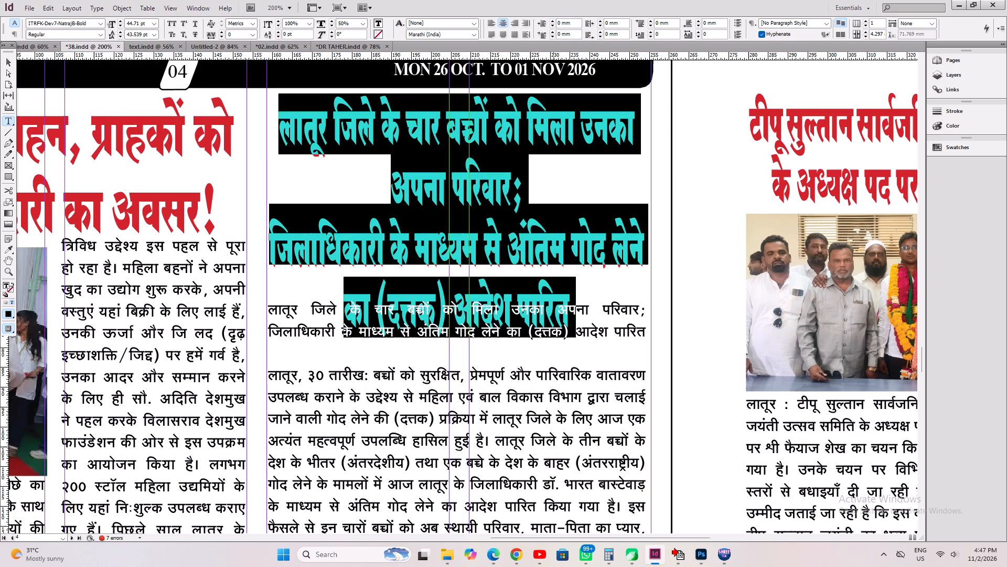
{"action": "key", "text": "ctrl+shift+j"}
{"action": "key", "text": "ctrl+shift+comma"}
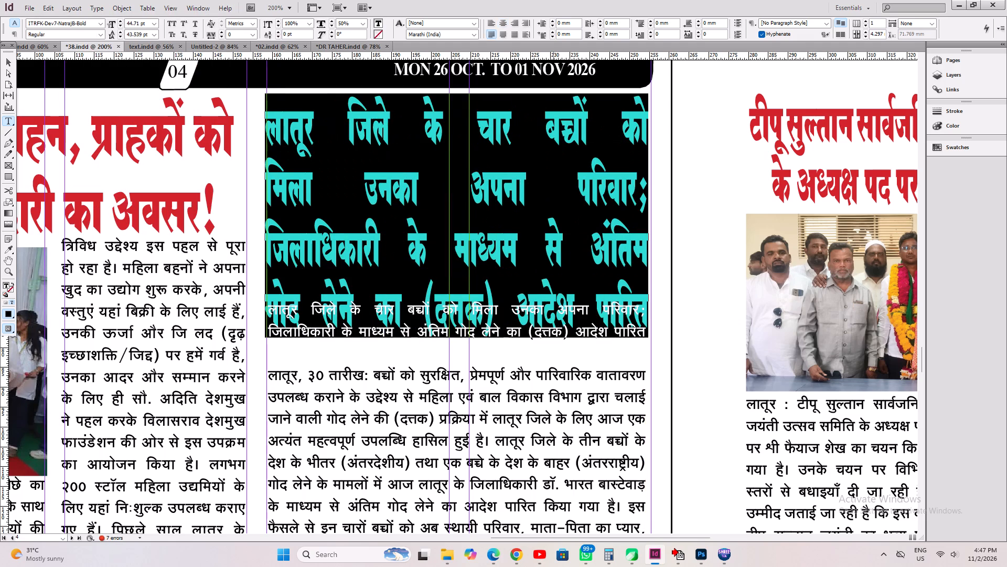
{"action": "key", "text": "ctrl+shift+comma"}
{"action": "key", "text": "ctrl+shift+comma"}
{"action": "key", "text": "ctrl+shift+comma"}
{"action": "key", "text": "ctrl+shift+comma"}
{"action": "key", "text": "ctrl+shift+comma"}
{"action": "key", "text": "ctrl+shift+comma"}
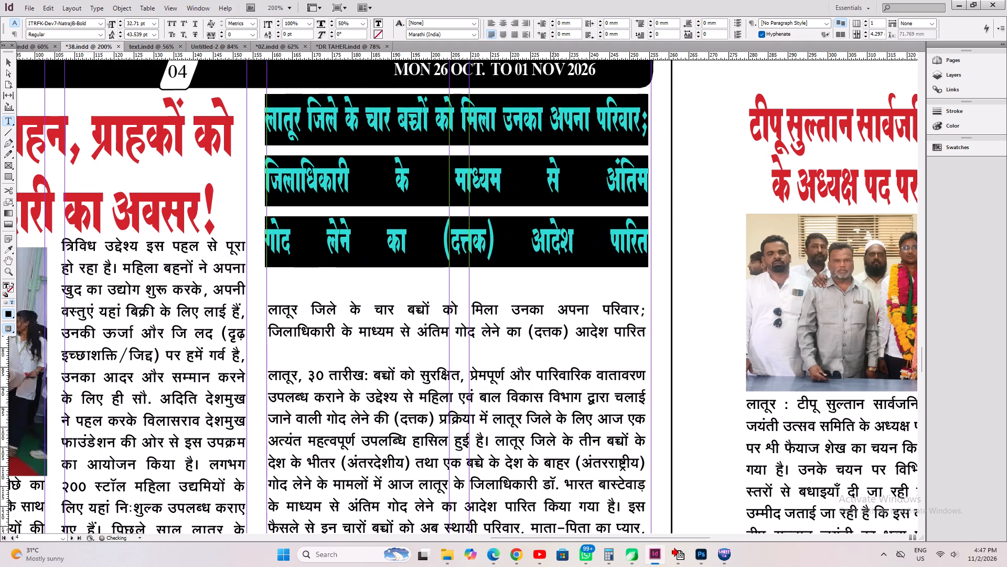
{"action": "key", "text": "ctrl+shift+comma"}
{"action": "key", "text": "ctrl+shift+comma"}
{"action": "key", "text": "ctrl+shift+period"}
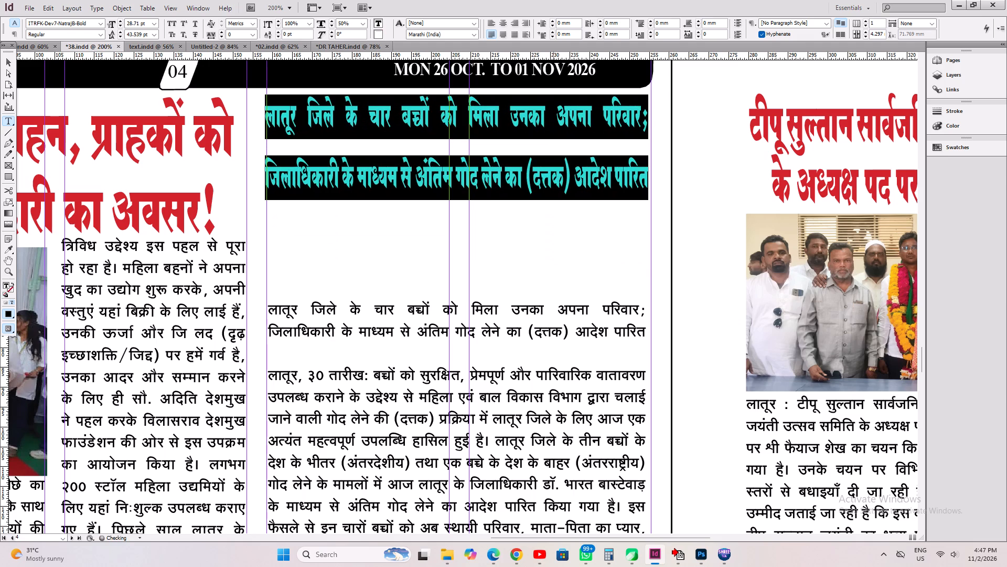
Split the adoption headline into separate paragraphs after "परिवार;" and center its first line.
{"action": "key", "text": "Left"}
{"action": "key", "text": "Right"}
{"action": "key", "text": "End"}
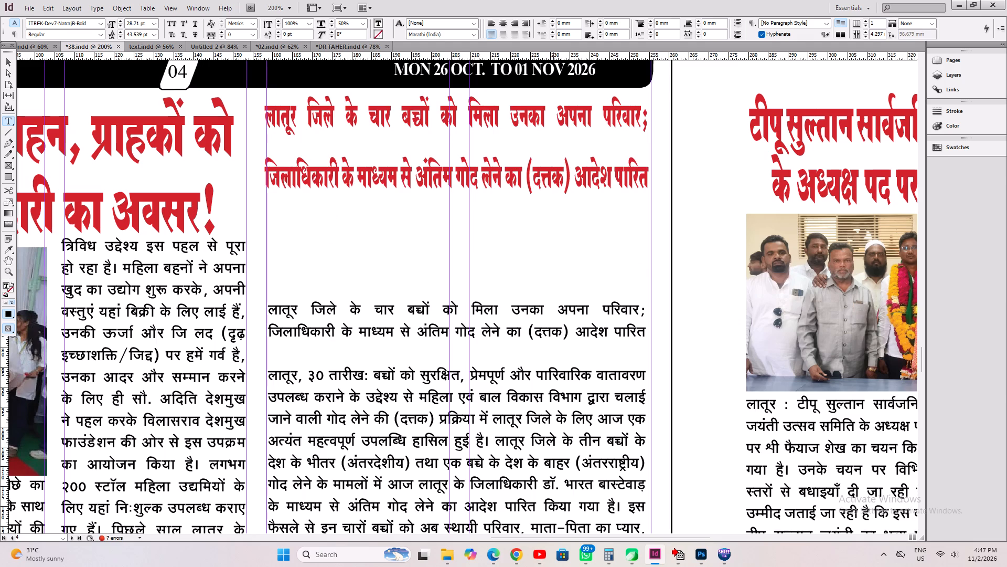
{"action": "key", "text": "Return"}
{"action": "key", "text": "Up"}
{"action": "key", "text": "Down"}
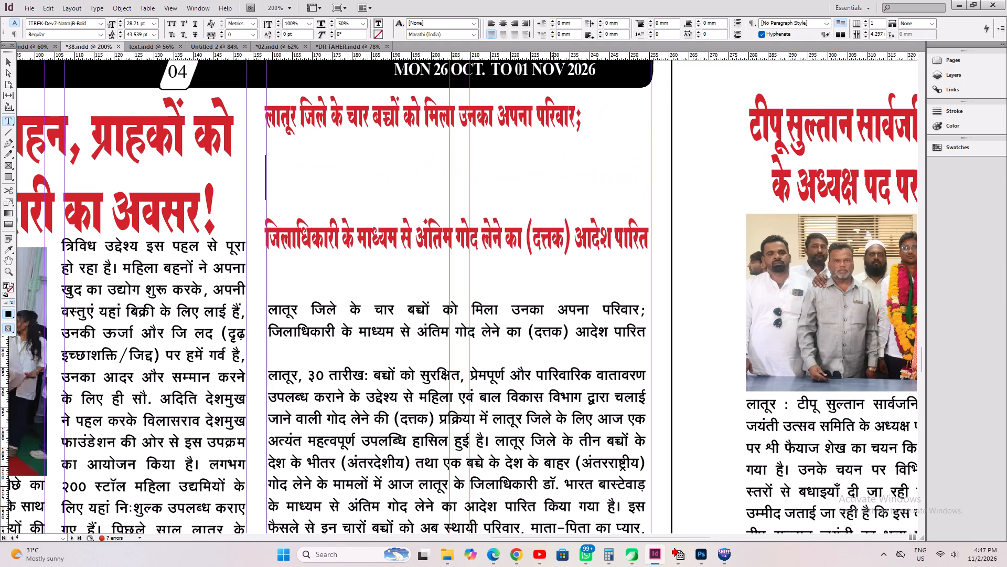
{"action": "key", "text": "Delete"}
{"action": "key", "text": "Up"}
{"action": "key", "text": "shift+Down"}
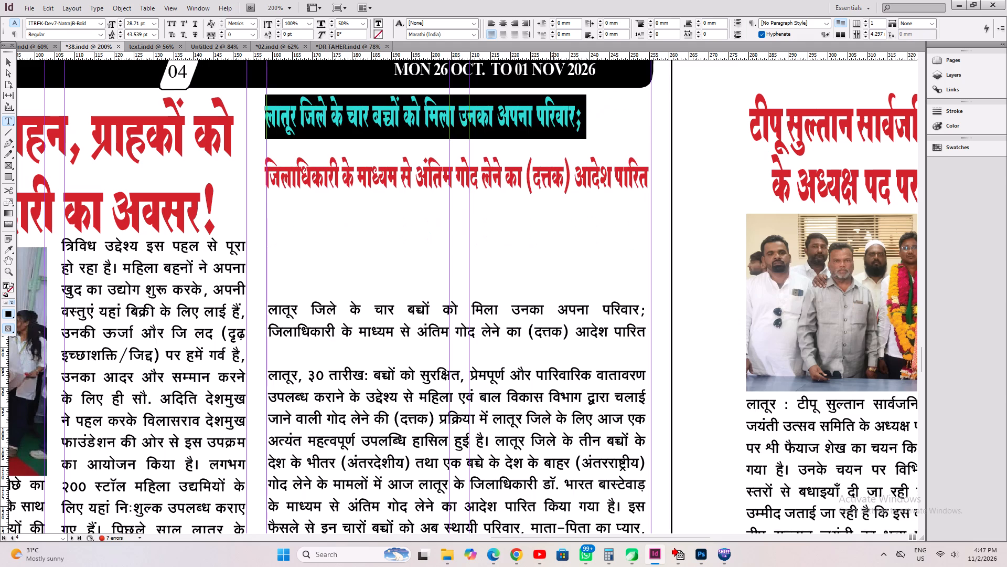
{"action": "key", "text": "ctrl+shift+c"}
Tighten the leading of the whole two-line adoption headline to 31.539 pt, keeping its text in place.
{"action": "key", "text": "ctrl+a"}
{"action": "key", "text": "alt+Up"}
{"action": "key", "text": "alt+Up"}
{"action": "key", "text": "alt+Up"}
{"action": "key", "text": "alt+Up"}
{"action": "key", "text": "alt+Up"}
{"action": "key", "text": "alt+Up"}
{"action": "key", "text": "alt+Up"}
{"action": "key", "text": "alt+Up"}
{"action": "key", "text": "alt+Up"}
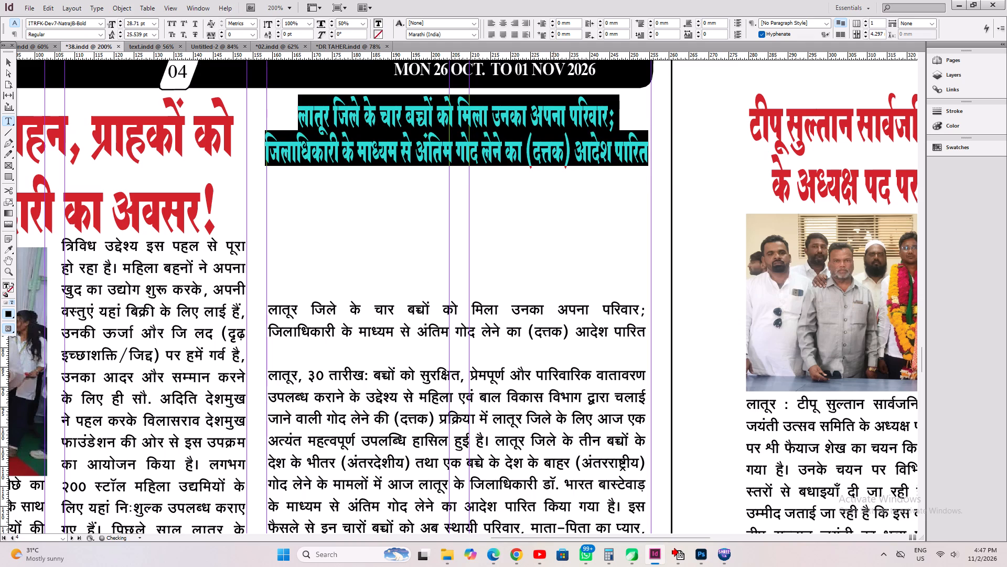
{"action": "key", "text": "alt+Down"}
{"action": "key", "text": "alt+Down"}
{"action": "key", "text": "alt+Down"}
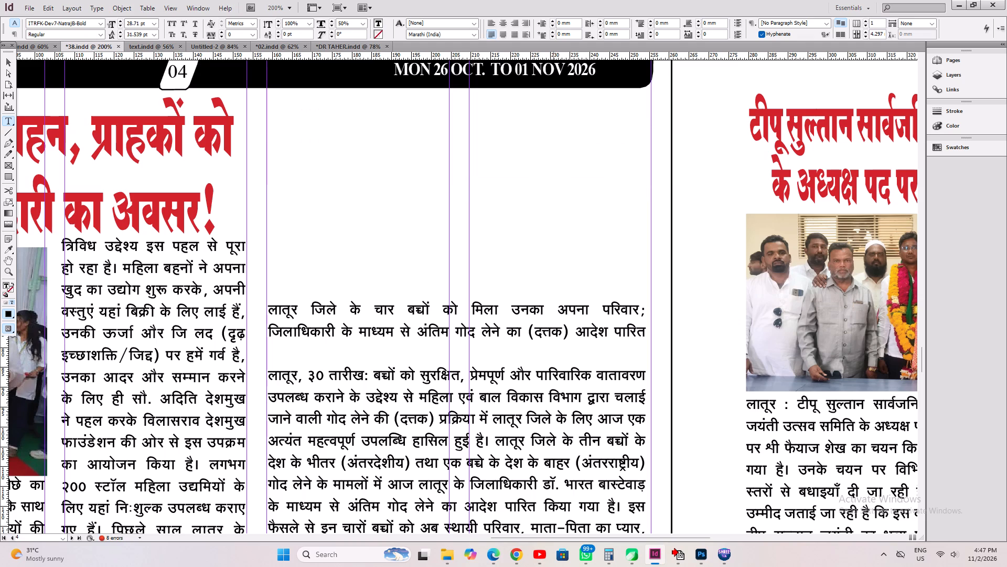
{"action": "key", "text": "ctrl+z"}
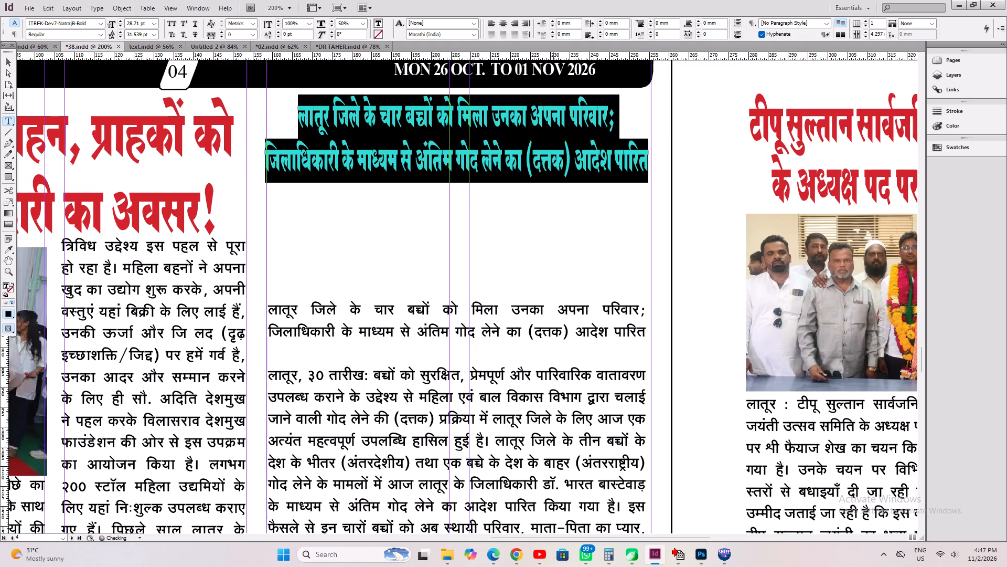